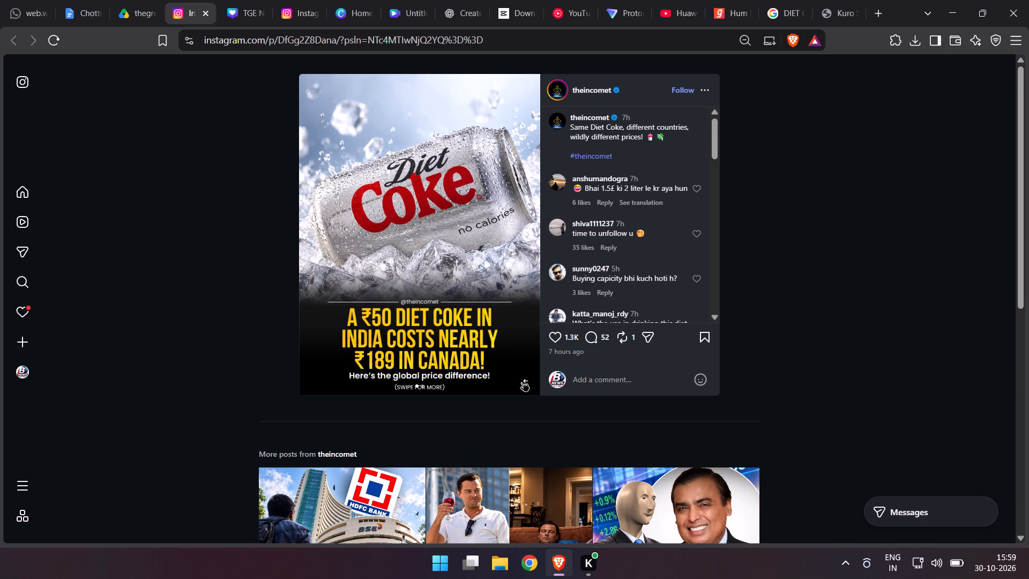
Capture a screen snip of the Diet Coke price-by-country bar chart on the second slide of theincomet's Instagram post.
{"action": "left_click", "coordinate": [422, 387]}
{"action": "left_click", "coordinate": [531, 228]}
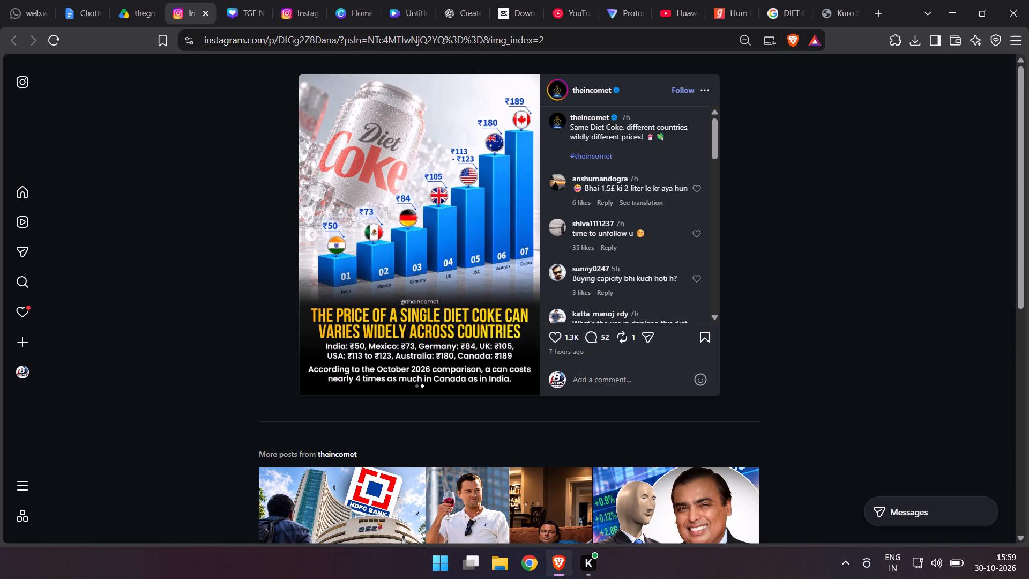
{"action": "key", "text": "shift+super+s"}
{"action": "left_click_drag", "start_coordinate": [302, 71], "coordinate": [534, 306]}
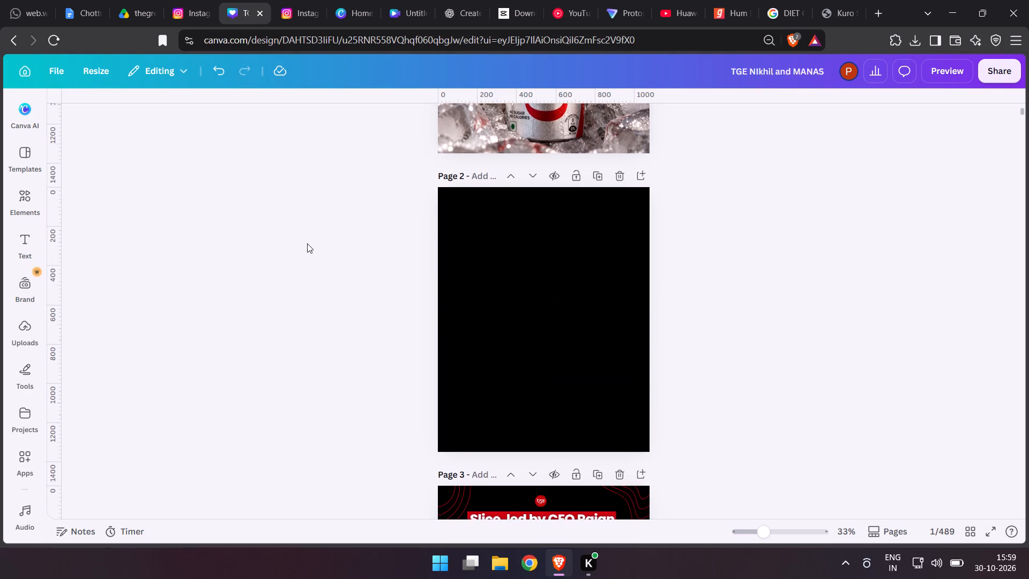
{"action": "scroll", "coordinate": [307, 244], "scroll_direction": "down", "scroll_amount": 17}
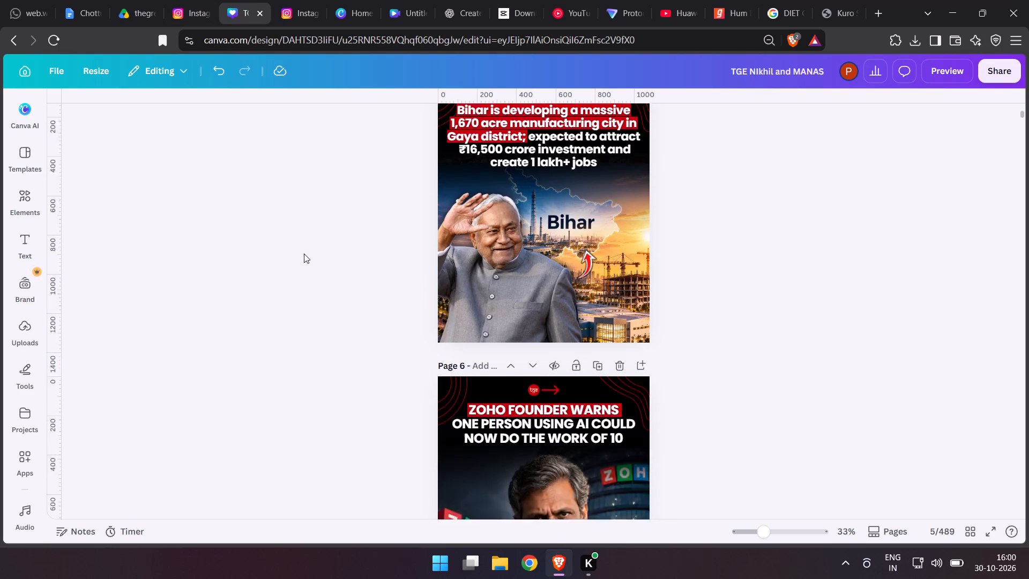
{"action": "scroll", "coordinate": [304, 254], "scroll_direction": "down", "scroll_amount": 6}
{"action": "left_click", "coordinate": [448, 280]}
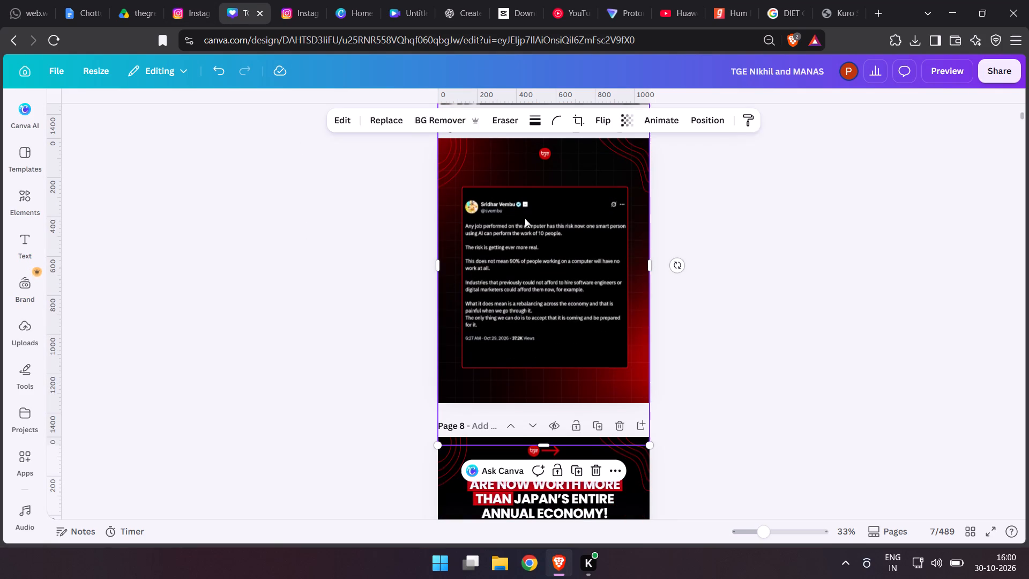
{"action": "left_click", "coordinate": [723, 123]}
{"action": "left_click", "coordinate": [222, 135]}
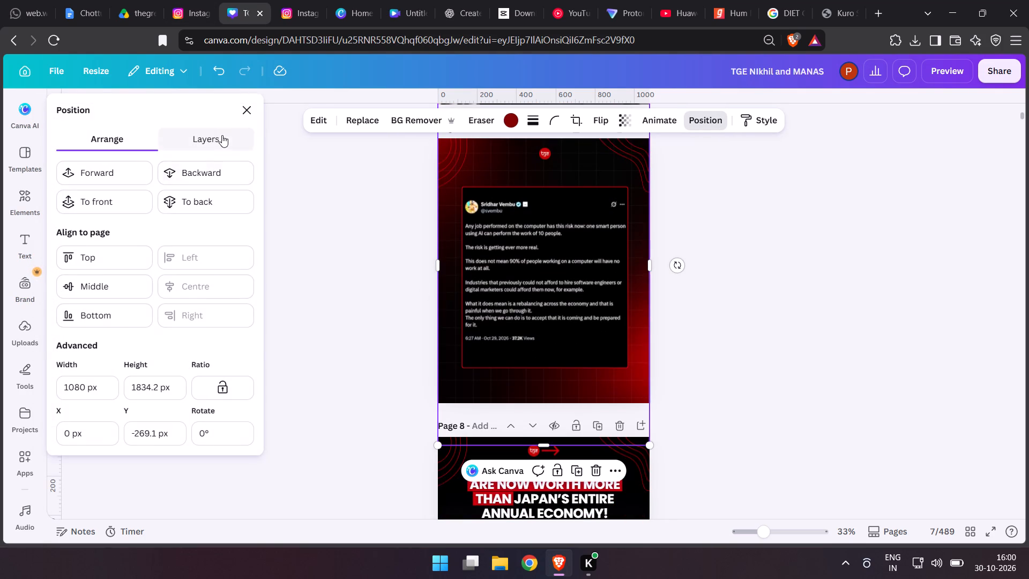
{"action": "left_click", "coordinate": [178, 365]}
{"action": "key", "text": "ctrl+c"}
Paste the copied red-and-black grid background onto the blank black page 2.
{"action": "scroll", "coordinate": [821, 314], "scroll_direction": "up", "scroll_amount": 2}
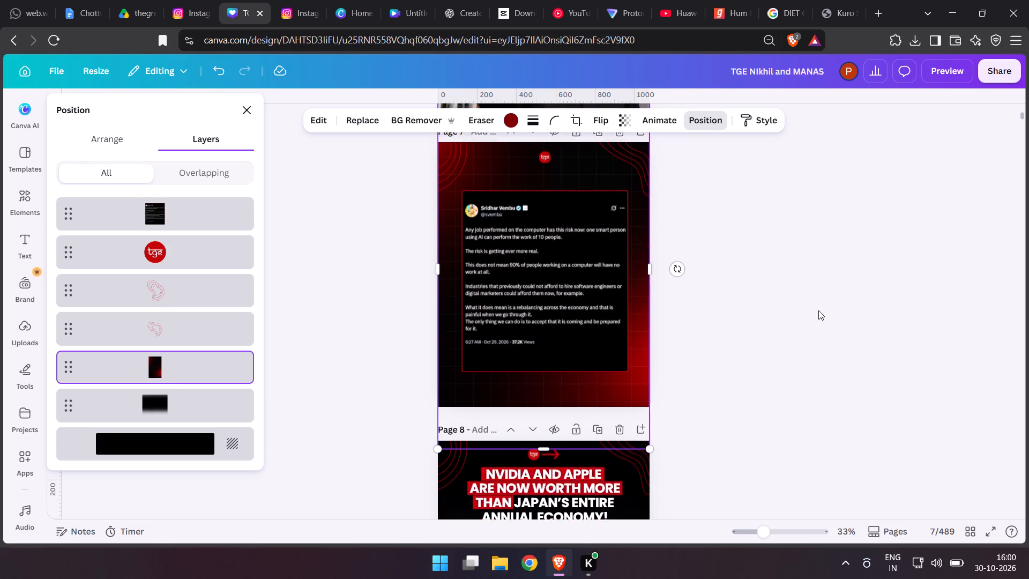
{"action": "scroll", "coordinate": [818, 310], "scroll_direction": "up", "scroll_amount": 3}
{"action": "scroll", "coordinate": [814, 311], "scroll_direction": "down", "scroll_amount": 1}
{"action": "scroll", "coordinate": [814, 311], "scroll_direction": "up", "scroll_amount": 10}
{"action": "scroll", "coordinate": [752, 333], "scroll_direction": "up", "scroll_amount": 8}
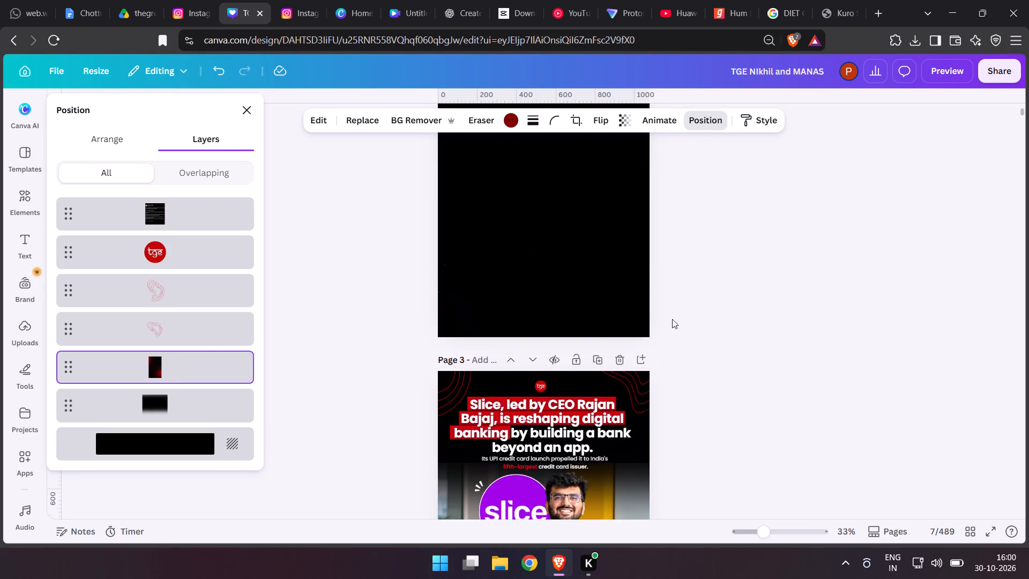
{"action": "left_click", "coordinate": [612, 291]}
{"action": "key", "text": "ctrl+v"}
{"action": "double_click", "coordinate": [363, 283]}
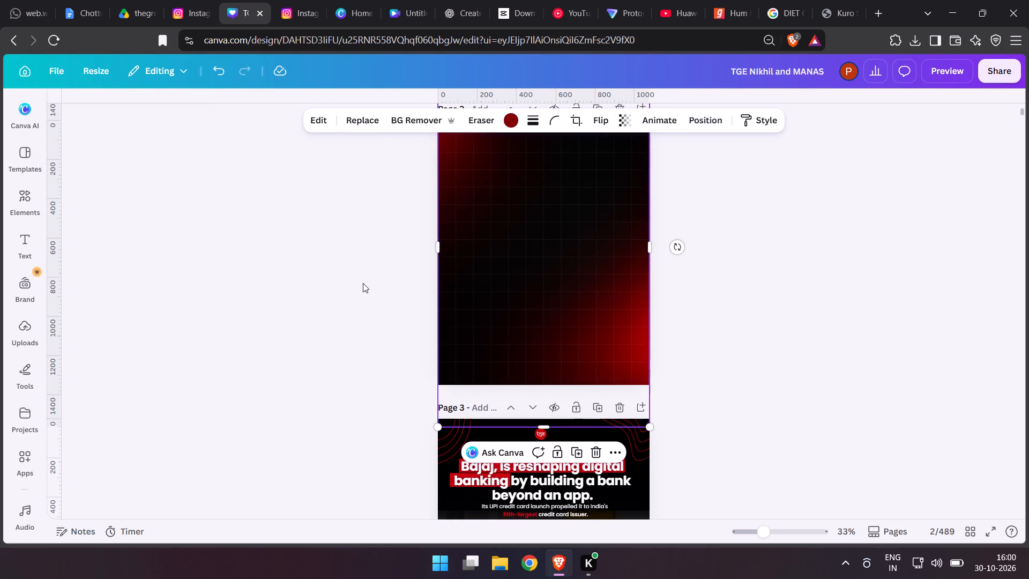
Copy the round TGE logo from the top of page 1 for use on page 2.
{"action": "scroll", "coordinate": [363, 283], "scroll_direction": "up", "scroll_amount": 5}
{"action": "scroll", "coordinate": [363, 283], "scroll_direction": "down", "scroll_amount": 1}
{"action": "scroll", "coordinate": [363, 283], "scroll_direction": "up", "scroll_amount": 1}
{"action": "left_click", "coordinate": [540, 173]}
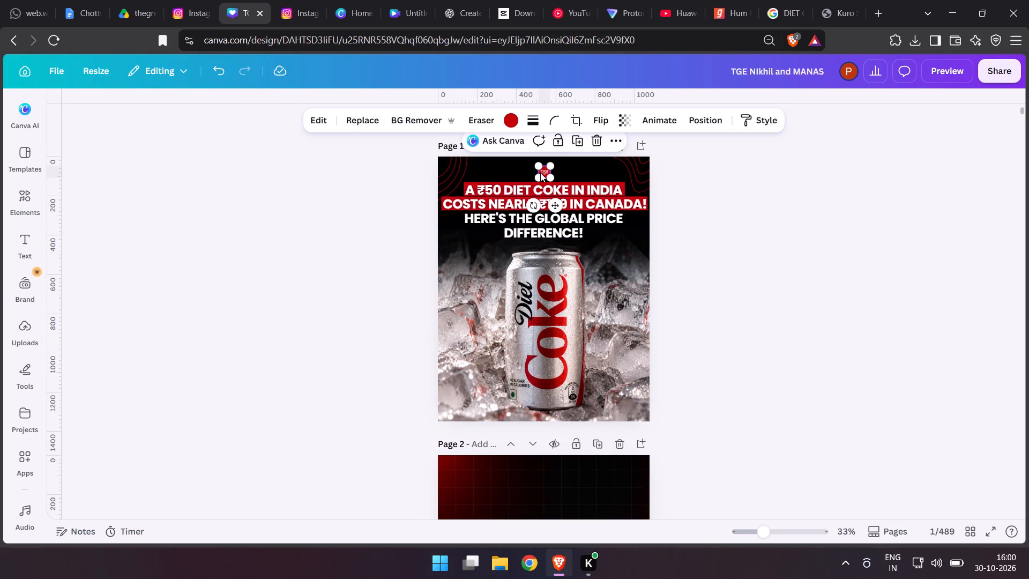
{"action": "key", "text": "ctrl+c"}
{"action": "scroll", "coordinate": [550, 220], "scroll_direction": "down", "scroll_amount": 5}
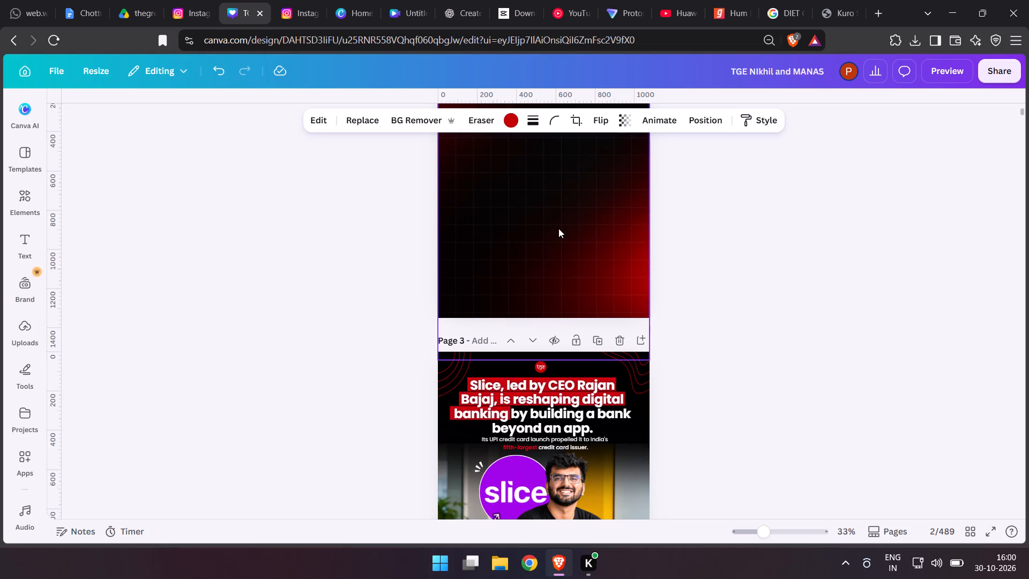
{"action": "scroll", "coordinate": [739, 258], "scroll_direction": "up", "scroll_amount": 1}
{"action": "scroll", "coordinate": [739, 258], "scroll_direction": "down", "scroll_amount": 1}
{"action": "scroll", "coordinate": [739, 258], "scroll_direction": "up", "scroll_amount": 3}
{"action": "left_click", "coordinate": [566, 317]}
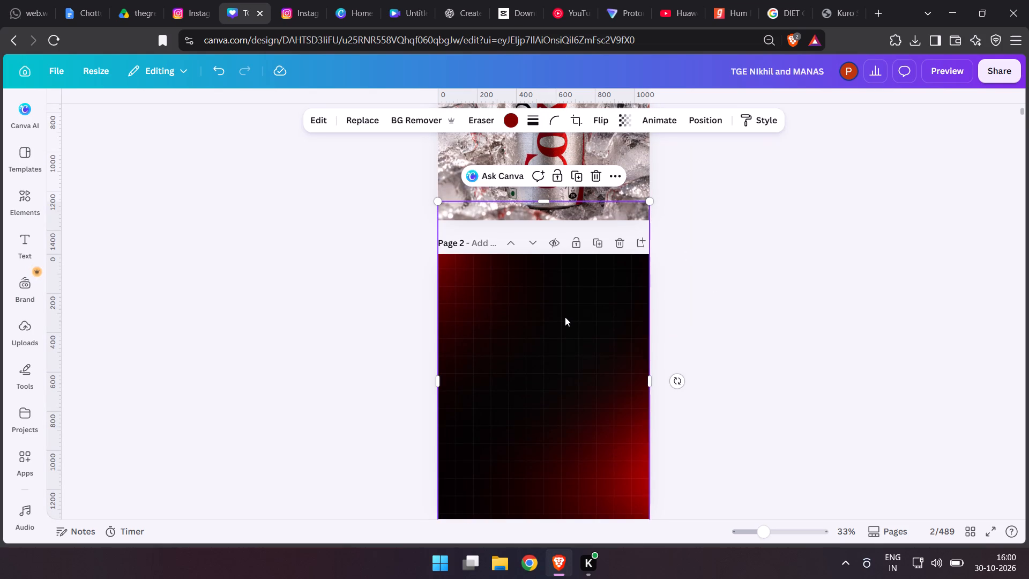
Paste the copied round TGE logo at the top centre of page 2.
{"action": "key", "text": "ctrl+v"}
{"action": "double_click", "coordinate": [368, 280]}
Copy the red wavy-line decoration from the upper-right corner of page 1 onto page 2.
{"action": "scroll", "coordinate": [368, 280], "scroll_direction": "up", "scroll_amount": 2}
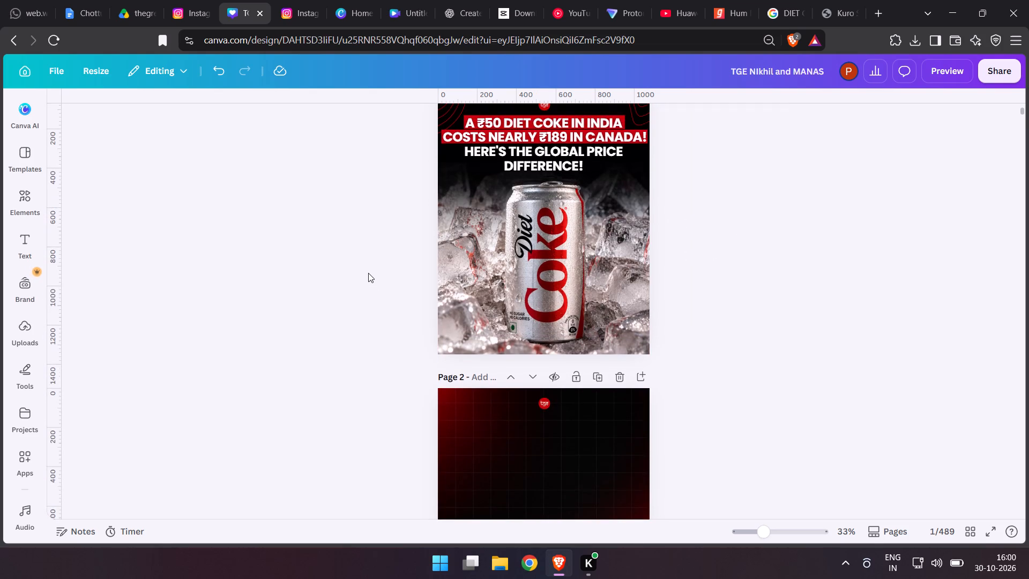
{"action": "scroll", "coordinate": [368, 273], "scroll_direction": "up", "scroll_amount": 4}
{"action": "left_click", "coordinate": [628, 180]}
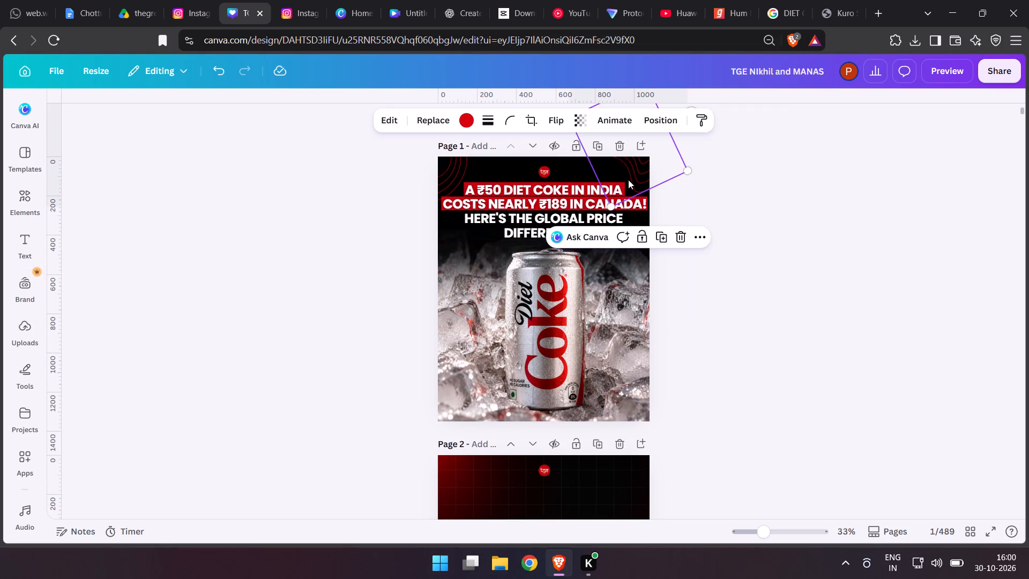
{"action": "key", "text": "ctrl+c"}
{"action": "scroll", "coordinate": [629, 180], "scroll_direction": "down", "scroll_amount": 5}
{"action": "left_click", "coordinate": [605, 210]}
{"action": "key", "text": "ctrl+v"}
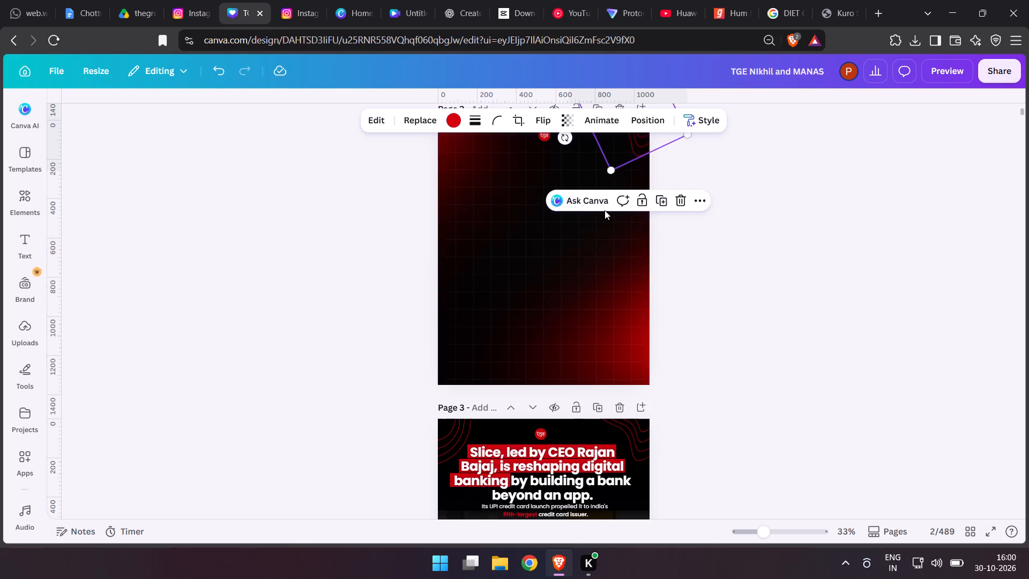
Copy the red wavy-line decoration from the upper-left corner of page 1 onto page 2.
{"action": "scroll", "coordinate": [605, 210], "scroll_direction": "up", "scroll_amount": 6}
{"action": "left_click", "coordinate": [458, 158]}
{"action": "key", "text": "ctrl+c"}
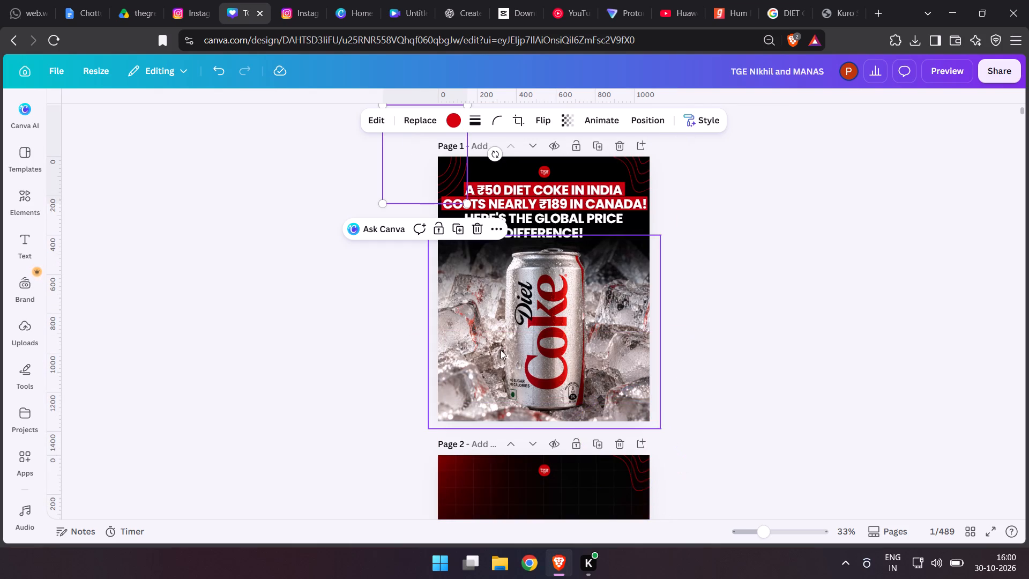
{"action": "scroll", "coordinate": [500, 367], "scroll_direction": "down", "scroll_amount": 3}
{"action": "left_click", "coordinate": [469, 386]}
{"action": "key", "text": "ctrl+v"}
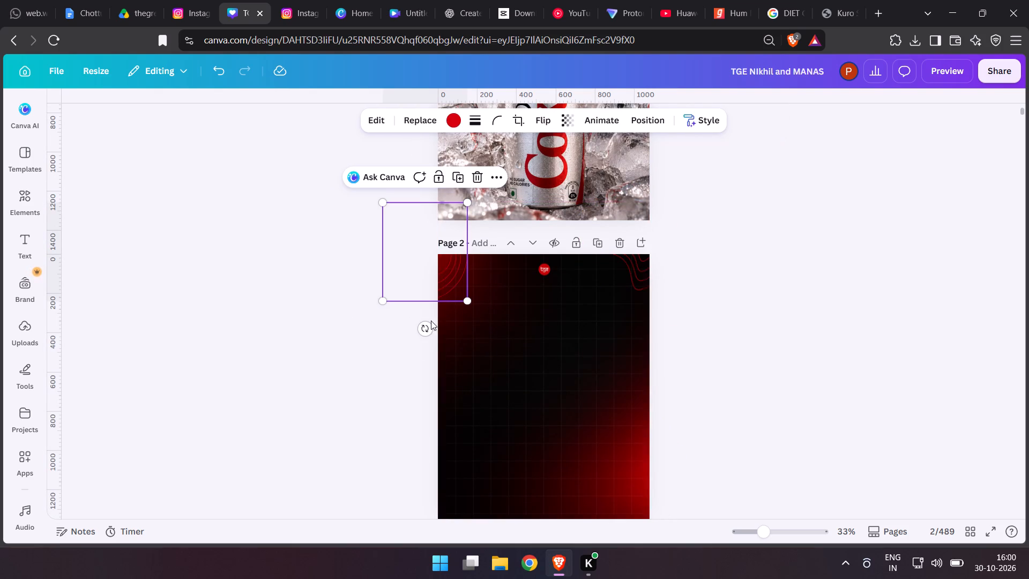
Shift and rotate the wavy-line decoration in page 2's upper-right corner so it sits more upright in the corner.
{"action": "left_click_drag", "start_coordinate": [629, 274], "coordinate": [623, 283]}
{"action": "double_click", "coordinate": [717, 311]}
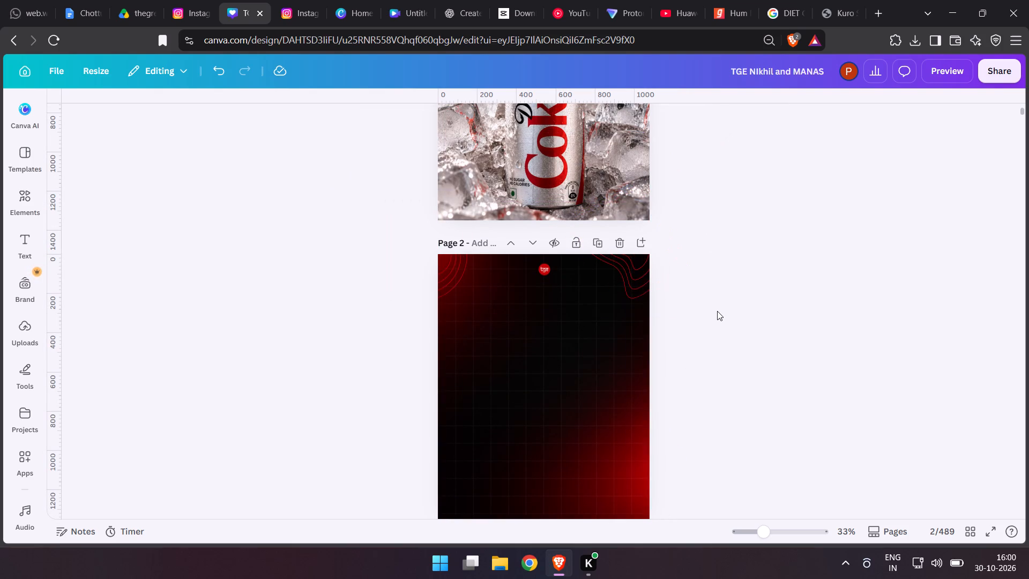
{"action": "left_click", "coordinate": [642, 276]}
{"action": "left_click_drag", "start_coordinate": [655, 320], "coordinate": [631, 320]}
{"action": "left_click_drag", "start_coordinate": [639, 284], "coordinate": [644, 281]}
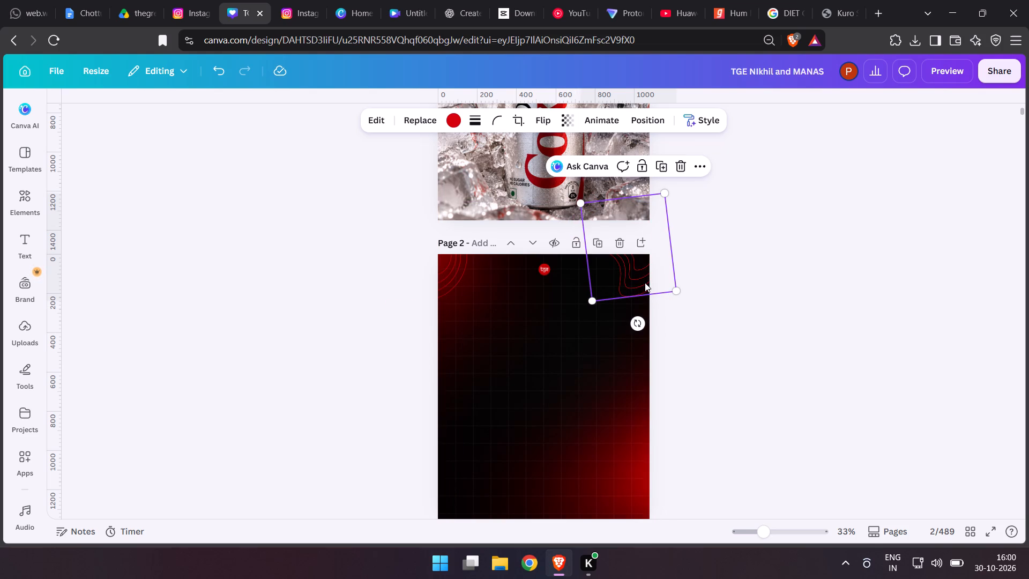
{"action": "double_click", "coordinate": [704, 335]}
{"action": "scroll", "coordinate": [707, 329], "scroll_direction": "down", "scroll_amount": 1}
{"action": "scroll", "coordinate": [707, 329], "scroll_direction": "up", "scroll_amount": 5}
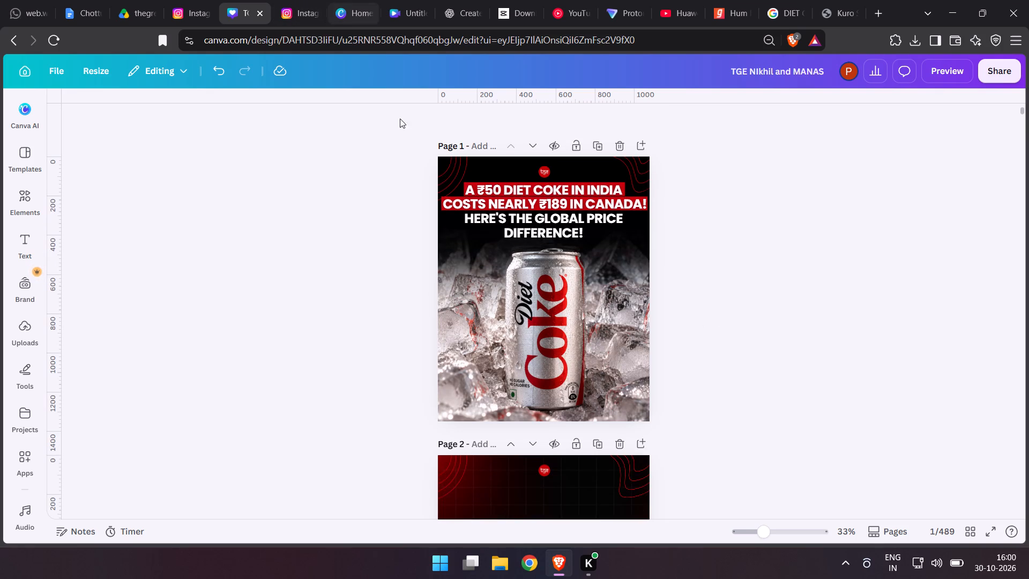
Switch to the Instagram post and extract its headline text "THE PRICE OF A SINGLE DIET COKE CAN VARIES WIDELY ACROSS COUNTRIES".
{"action": "left_click", "coordinate": [189, 0]}
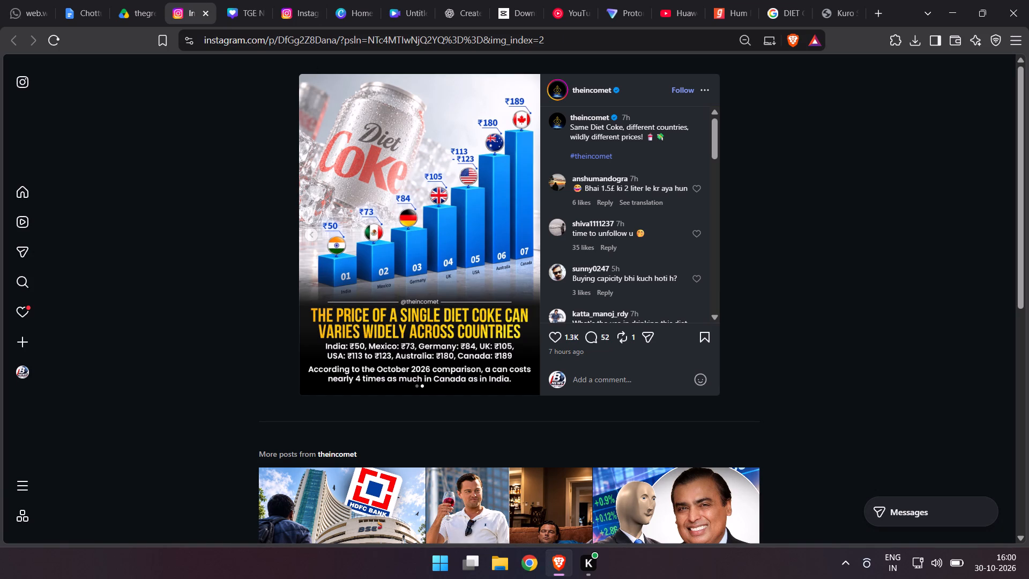
{"action": "key", "text": "shift+super+t"}
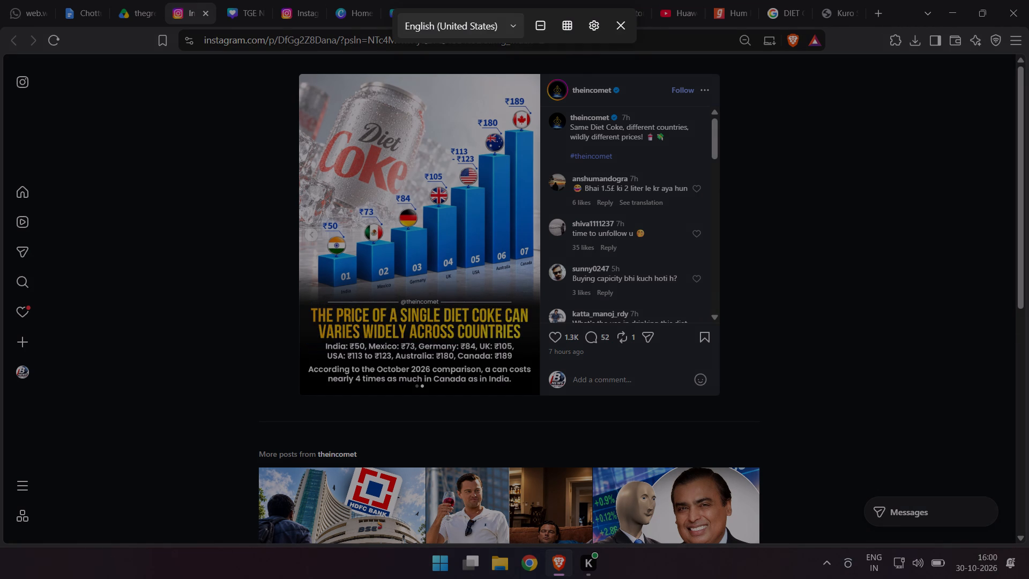
Return to the TGE design in Canva and paste the extracted headline as a text box on page 2.
{"action": "left_click", "coordinate": [240, 0]}
{"action": "scroll", "coordinate": [523, 395], "scroll_direction": "down", "scroll_amount": 2}
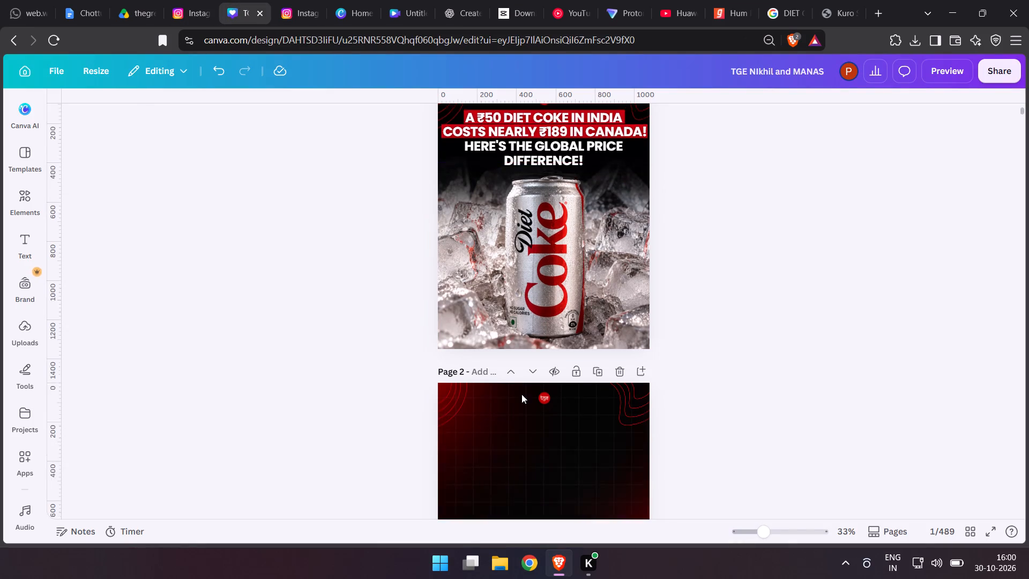
{"action": "left_click", "coordinate": [524, 445]}
{"action": "key", "text": "ctrl+v"}
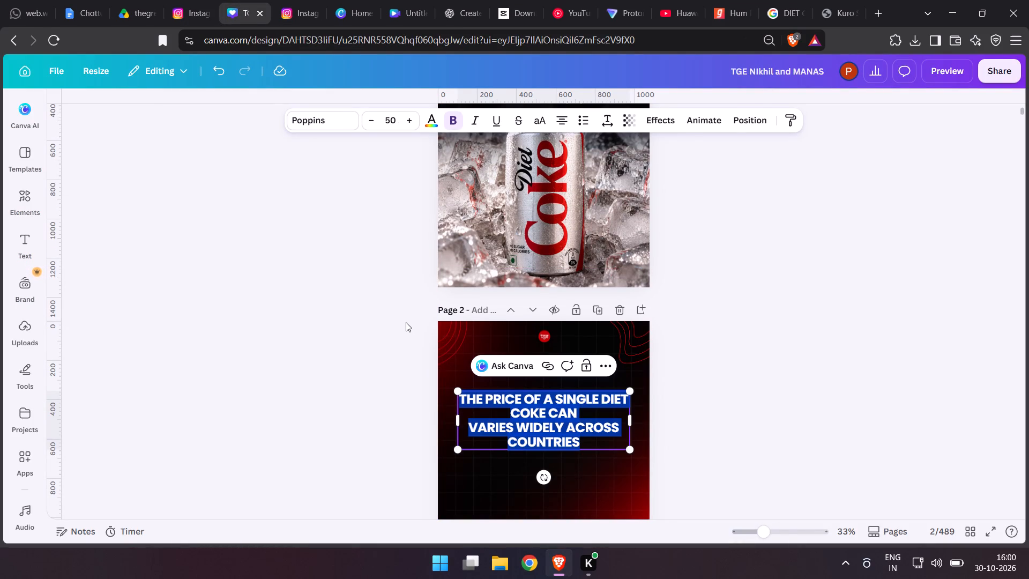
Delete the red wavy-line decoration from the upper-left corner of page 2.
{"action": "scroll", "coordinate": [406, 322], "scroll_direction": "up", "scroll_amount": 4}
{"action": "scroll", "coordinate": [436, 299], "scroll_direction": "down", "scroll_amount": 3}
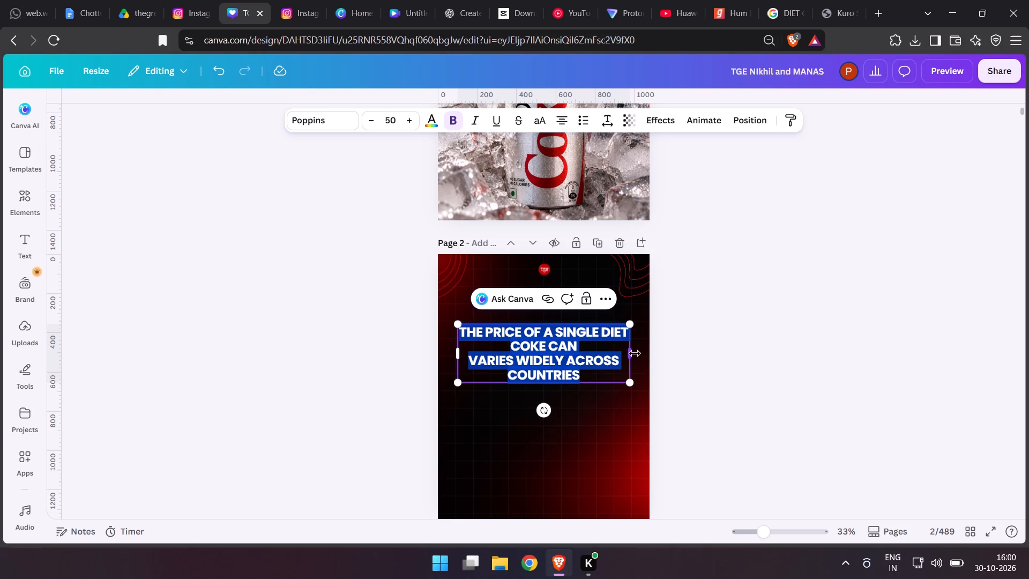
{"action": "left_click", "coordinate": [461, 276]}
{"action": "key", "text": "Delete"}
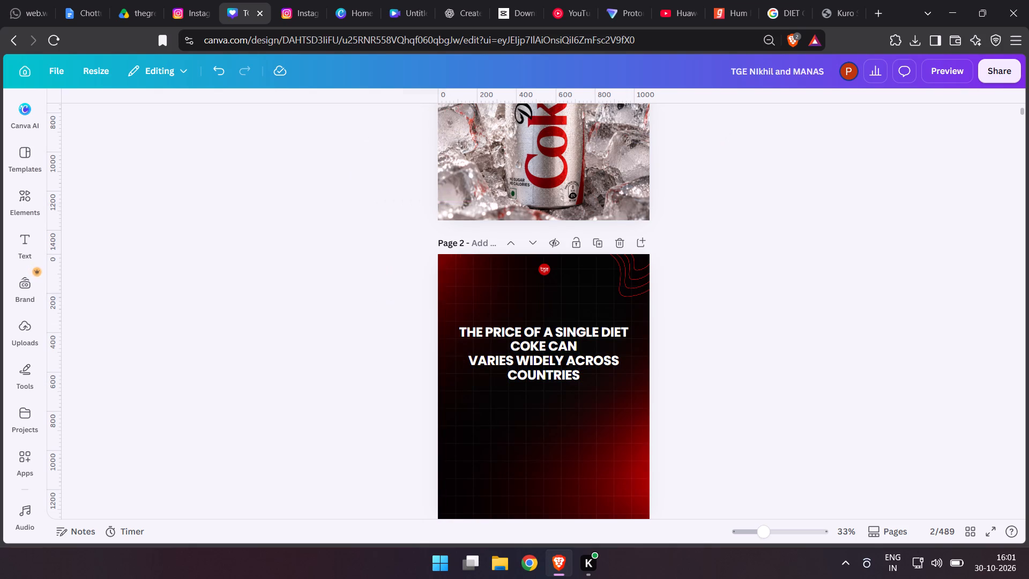
Widen page 2's headline text box so the text fits on two lines, and shift it toward the left.
{"action": "left_click", "coordinate": [561, 360]}
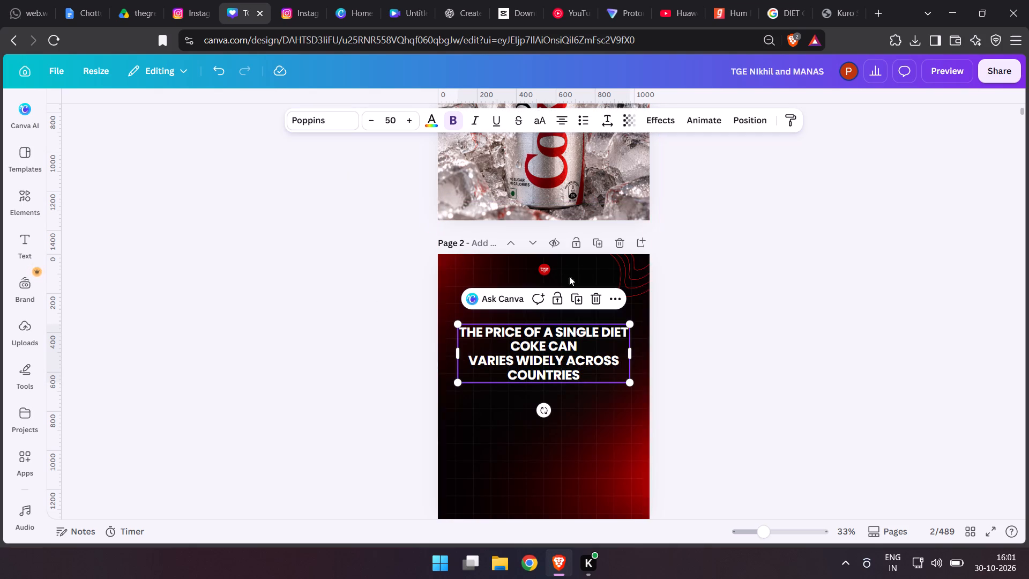
{"action": "left_click_drag", "start_coordinate": [633, 347], "coordinate": [751, 347]}
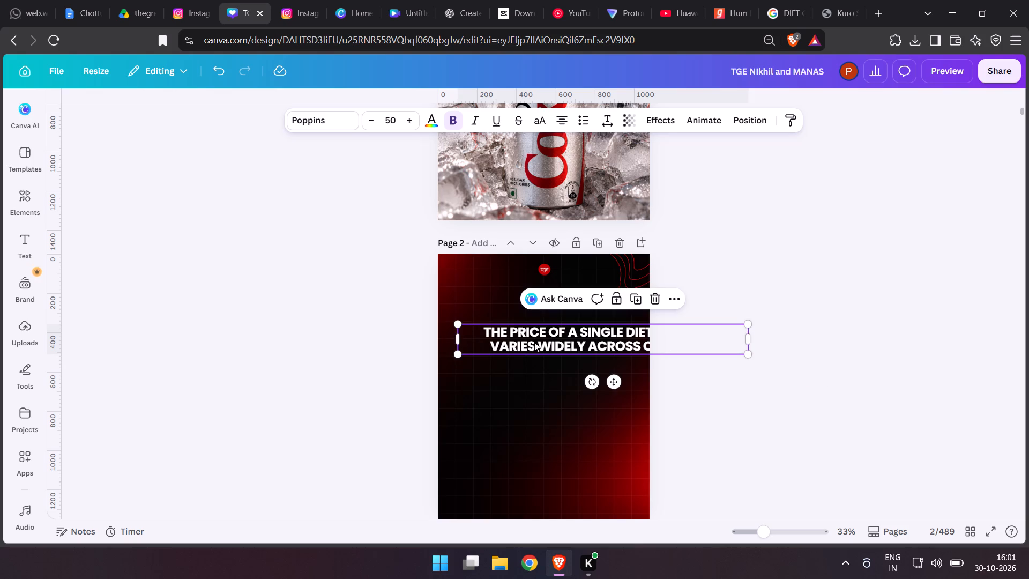
{"action": "left_click_drag", "start_coordinate": [560, 333], "coordinate": [501, 338]}
{"action": "left_click_drag", "start_coordinate": [695, 340], "coordinate": [686, 341]}
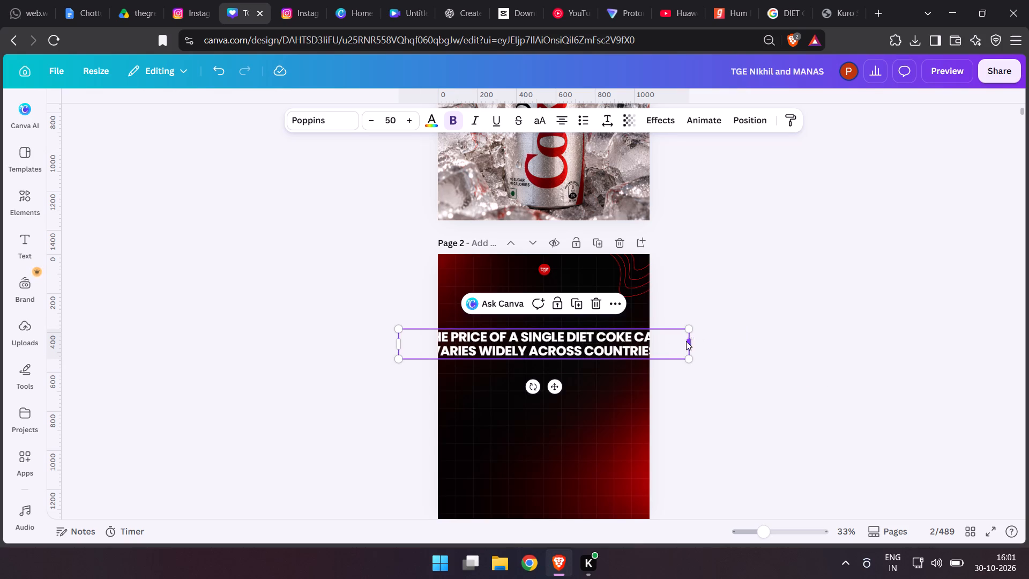
{"action": "left_click_drag", "start_coordinate": [686, 341], "coordinate": [661, 339]}
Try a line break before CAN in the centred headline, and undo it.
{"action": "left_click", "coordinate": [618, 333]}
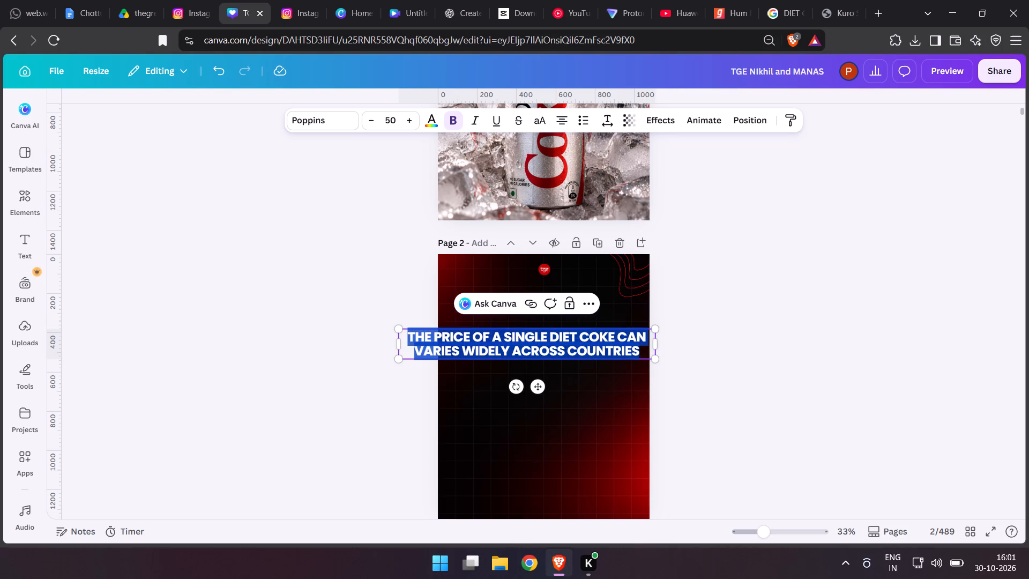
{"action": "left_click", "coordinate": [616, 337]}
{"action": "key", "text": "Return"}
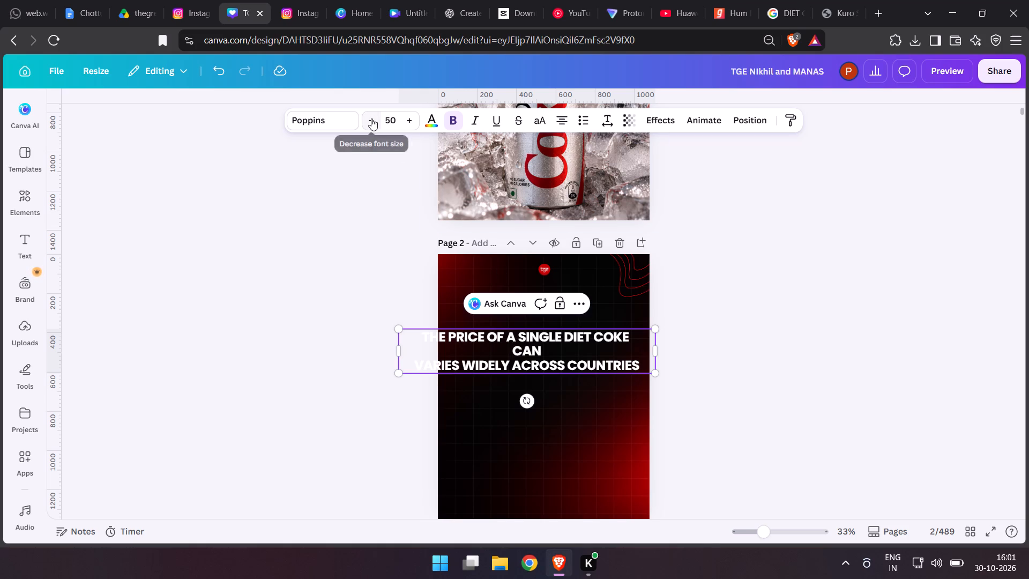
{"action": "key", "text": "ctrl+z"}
Set the font size of page 2's headline to 45.
{"action": "left_click", "coordinate": [533, 459]}
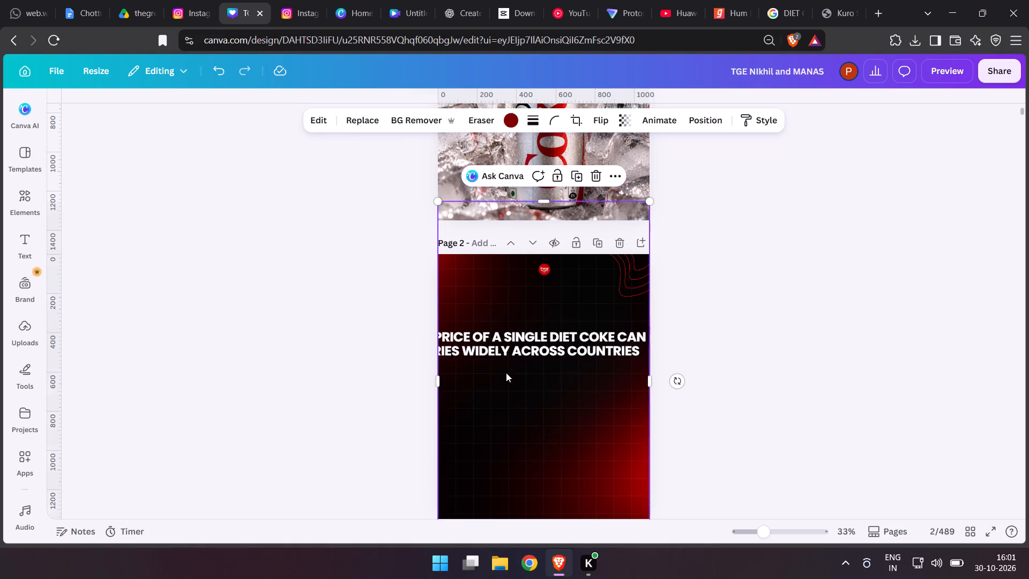
{"action": "left_click", "coordinate": [504, 355]}
{"action": "left_click", "coordinate": [387, 123]}
{"action": "type", "text": "45"}
{"action": "key", "text": "Return"}
{"action": "left_click", "coordinate": [344, 414]}
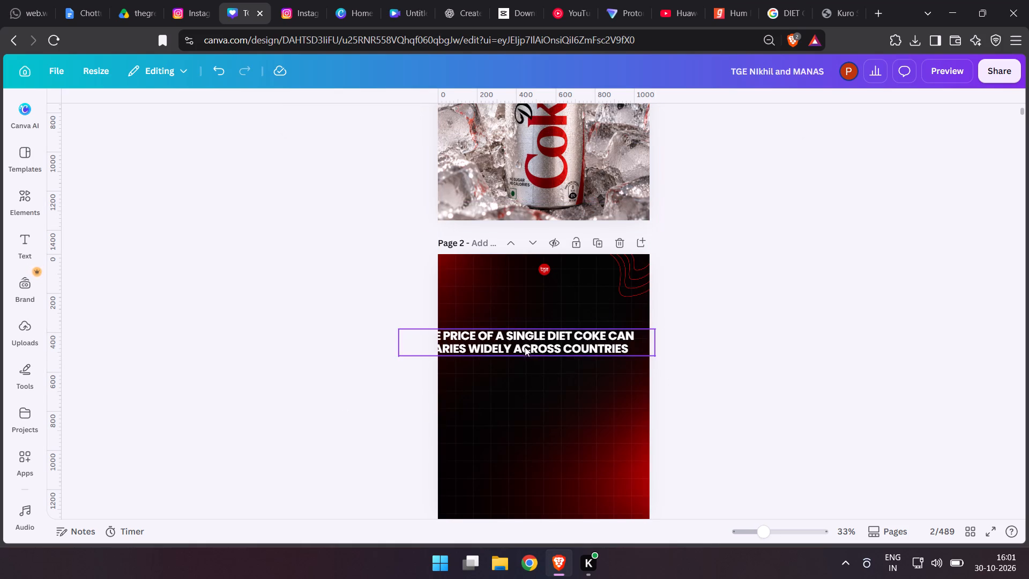
Move the headline up to just below the TGE logo and left-align its text.
{"action": "left_click_drag", "start_coordinate": [525, 347], "coordinate": [552, 309]}
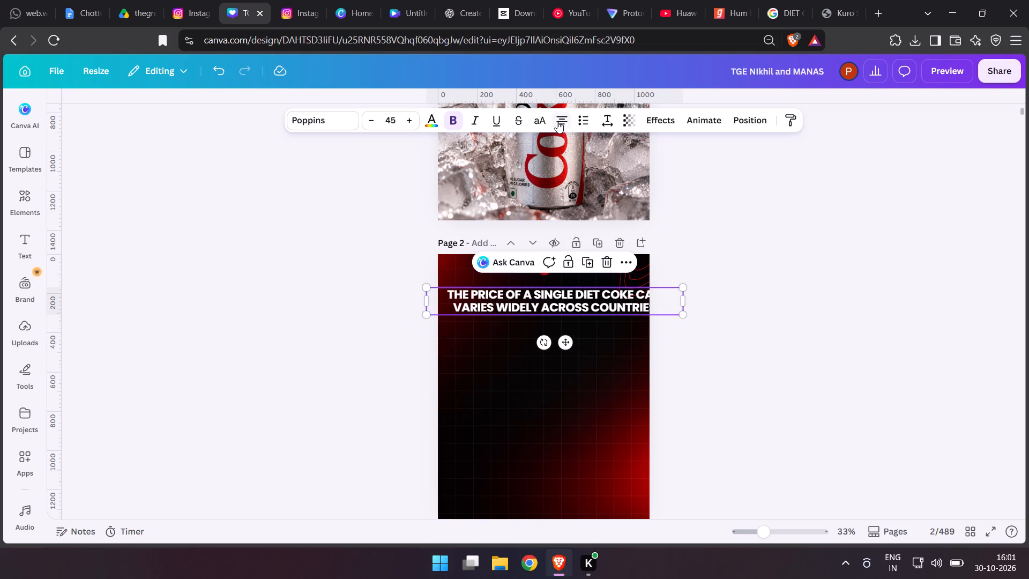
{"action": "left_click", "coordinate": [558, 121]}
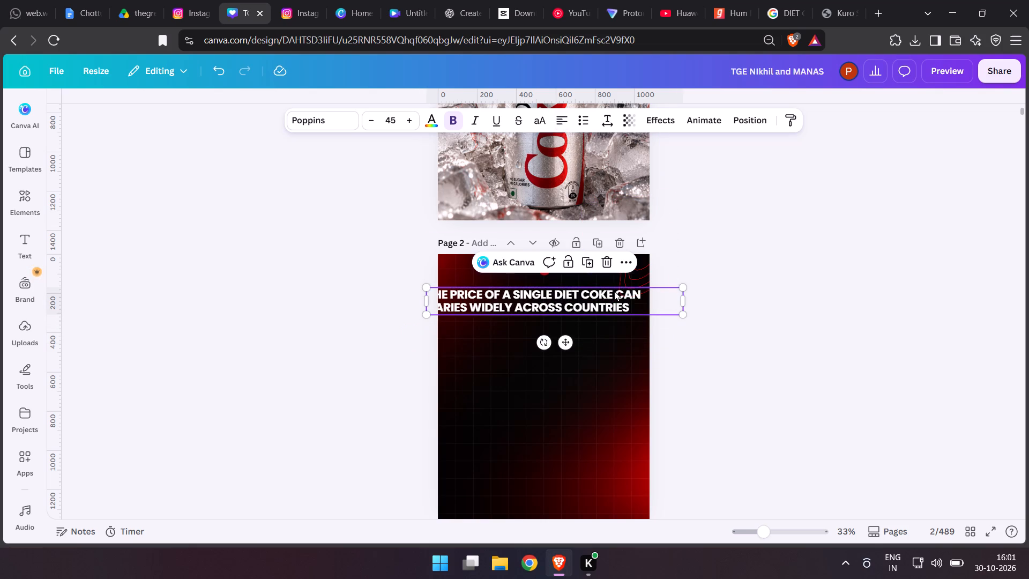
Rearrange the headline's line breaks so its three lines start at THE, CAN and COUNTRIES, joining CAN directly to VARIES.
{"action": "left_click", "coordinate": [618, 292]}
{"action": "left_click", "coordinate": [615, 292]}
{"action": "key", "text": "Return"}
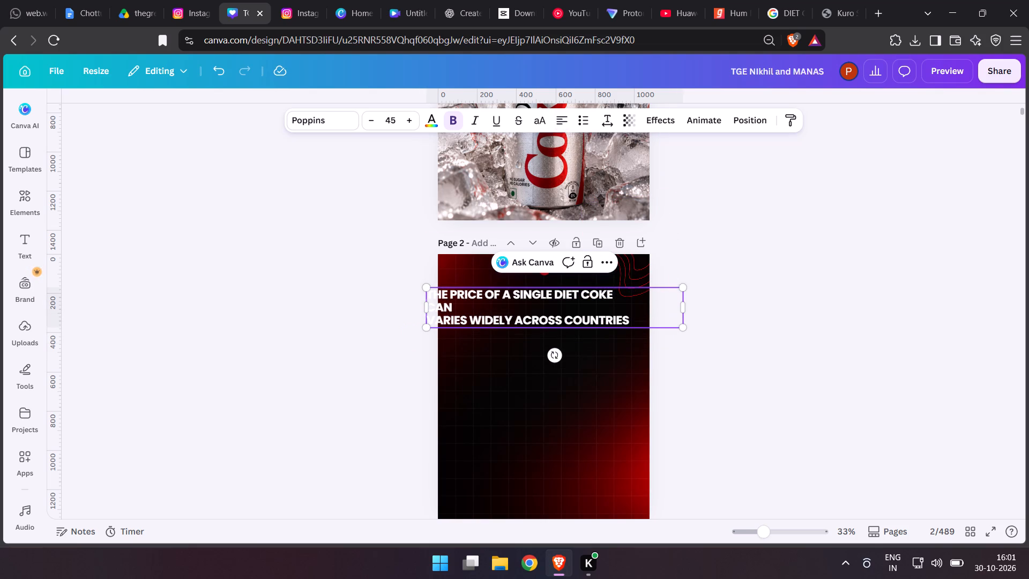
{"action": "left_click", "coordinate": [481, 318]}
{"action": "key", "text": "Left"}
{"action": "key", "text": "Left"}
{"action": "key", "text": "Left"}
{"action": "key", "text": "Left"}
{"action": "key", "text": "Left"}
{"action": "key", "text": "Left"}
{"action": "key", "text": "Left"}
{"action": "key", "text": "Left"}
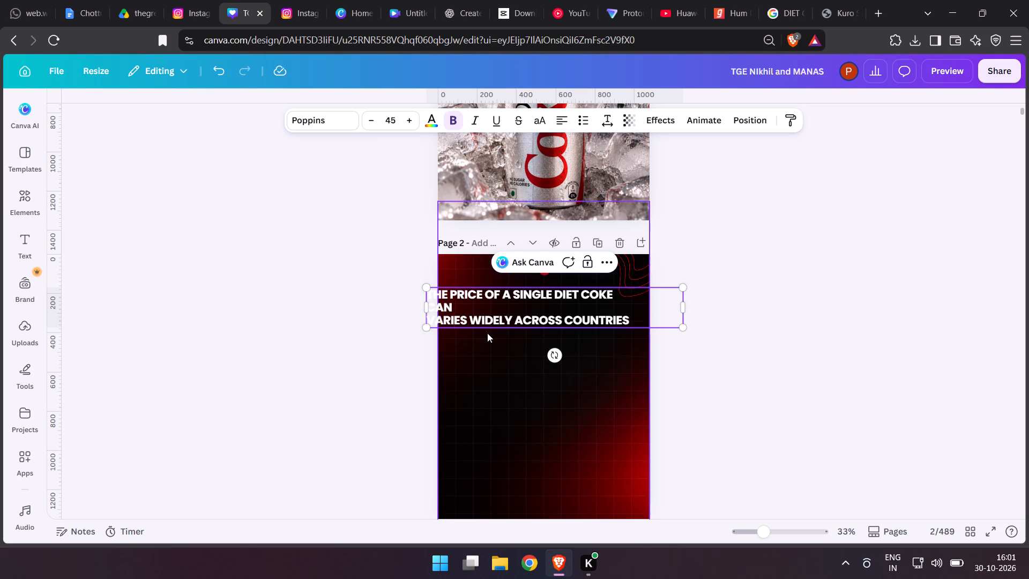
{"action": "key", "text": "BackSpace"}
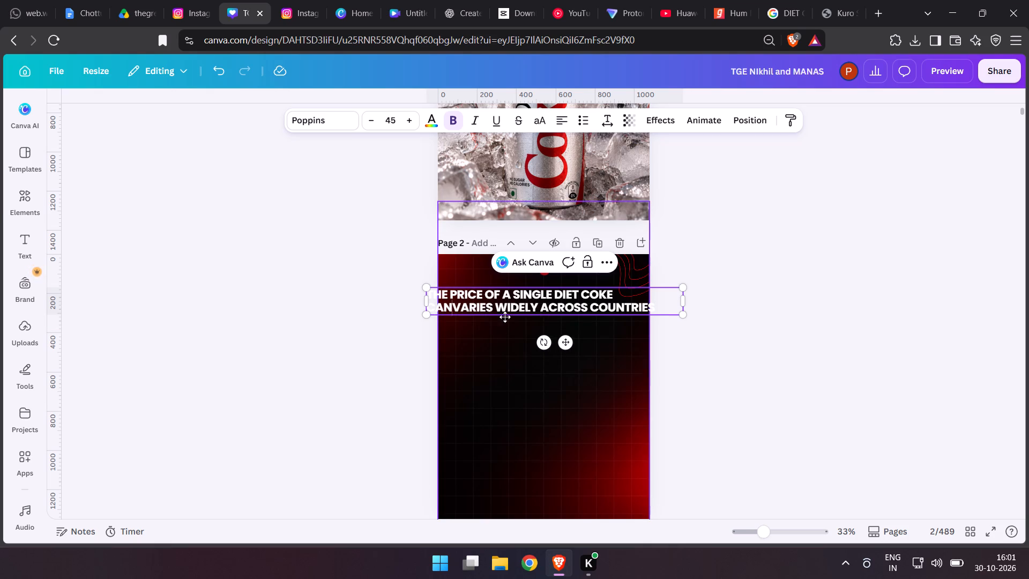
{"action": "left_click", "coordinate": [589, 307]}
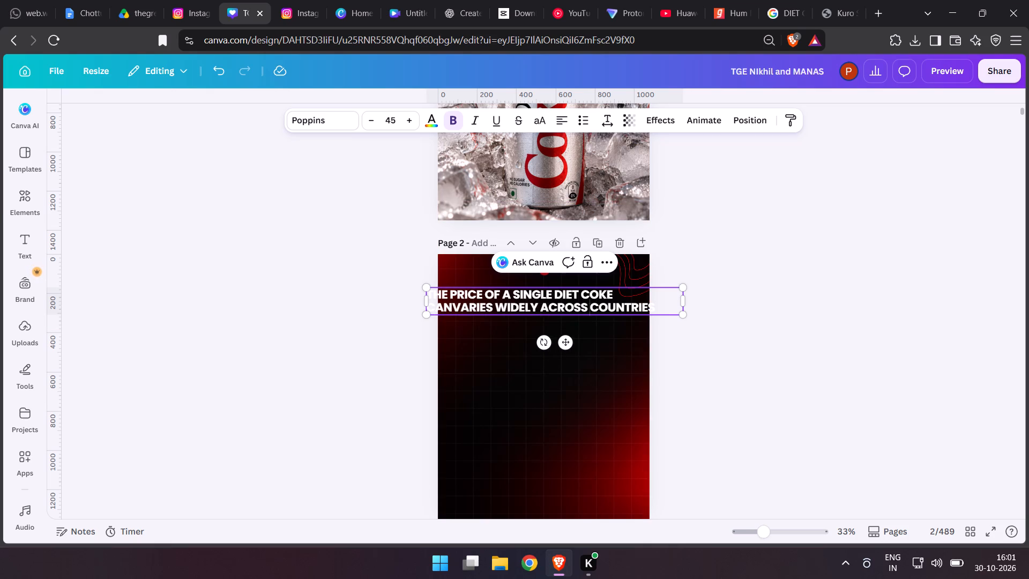
{"action": "key", "text": "Return"}
{"action": "left_click", "coordinate": [415, 366]}
Move the three-line headline flush with page 2's left edge, just below the logo.
{"action": "left_click_drag", "start_coordinate": [489, 314], "coordinate": [503, 307]}
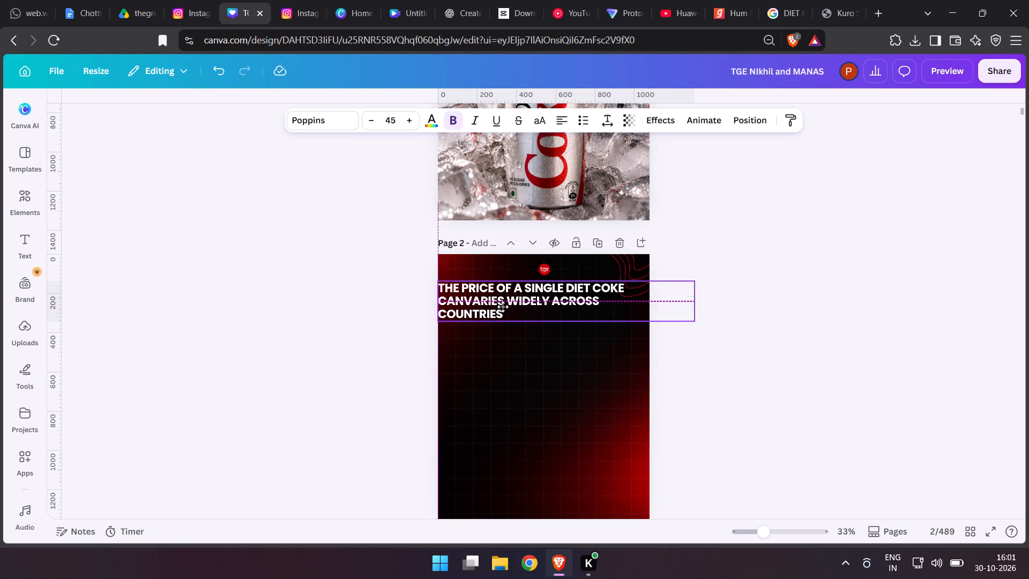
{"action": "left_click_drag", "start_coordinate": [503, 307], "coordinate": [503, 308]}
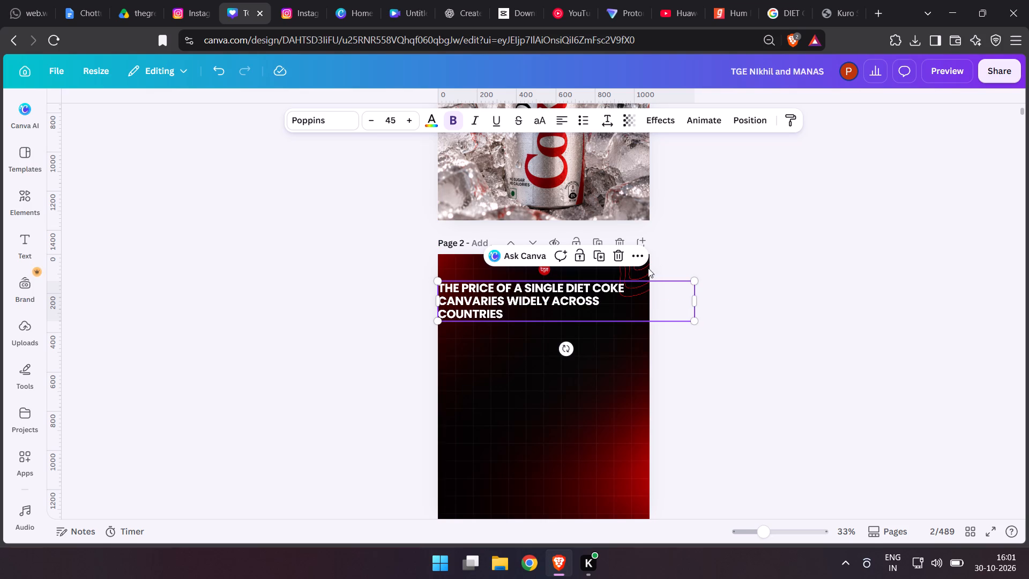
Shift the red wavy-line ornament in page 2's upper-right corner further out past the page edge.
{"action": "left_click_drag", "start_coordinate": [644, 269], "coordinate": [666, 262]}
Nudge the headline slightly inward from page 2's left edge to leave a small margin.
{"action": "left_click", "coordinate": [556, 313]}
{"action": "left_click", "coordinate": [377, 348]}
{"action": "left_click", "coordinate": [451, 305]}
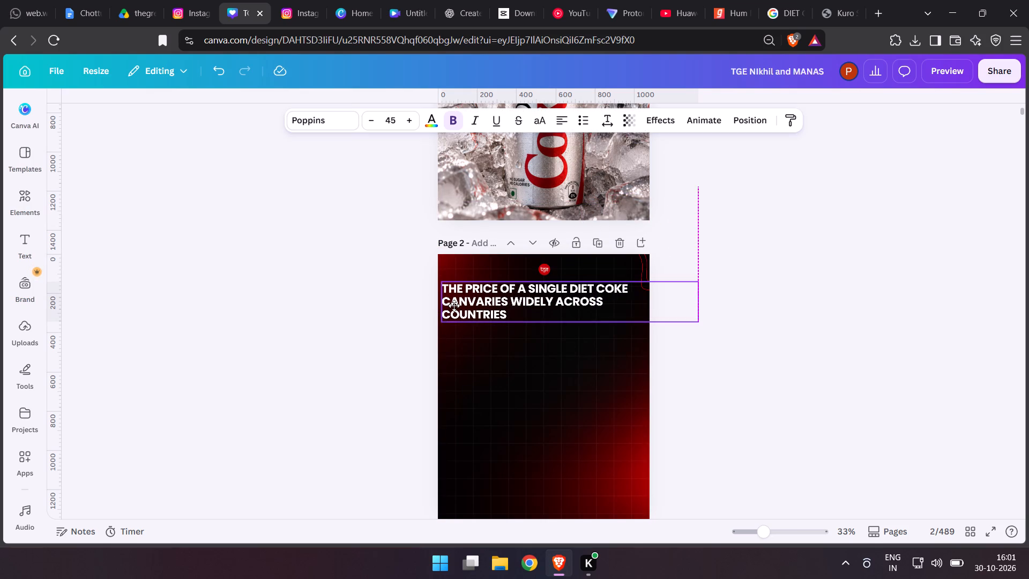
{"action": "left_click", "coordinate": [366, 303]}
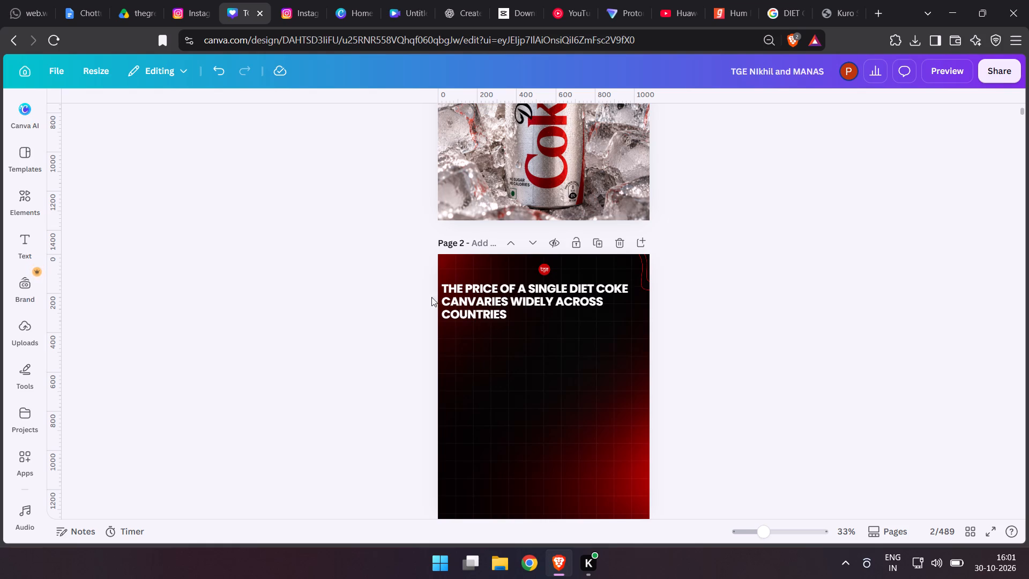
Insert the missing space between CAN and VARIES in the headline.
{"action": "double_click", "coordinate": [469, 300]}
{"action": "key", "text": "space"}
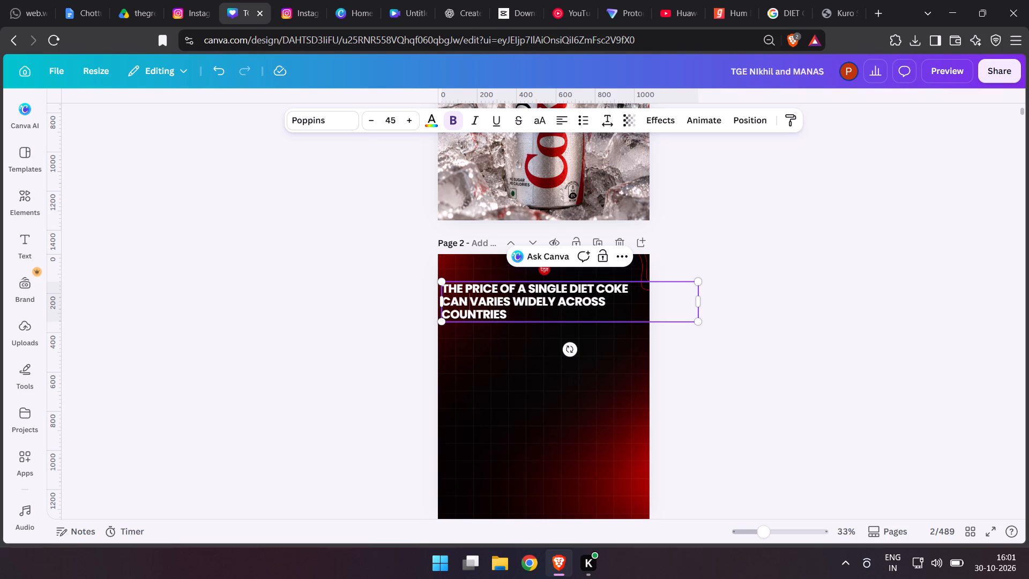
{"action": "left_click", "coordinate": [424, 350]}
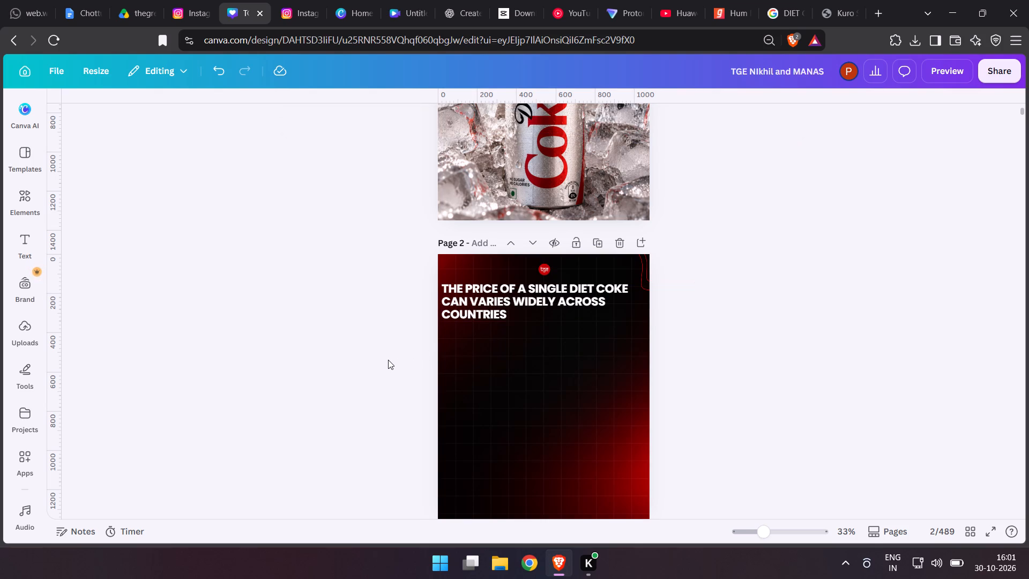
Reduce the headline's font size to 40.
{"action": "left_click", "coordinate": [449, 309]}
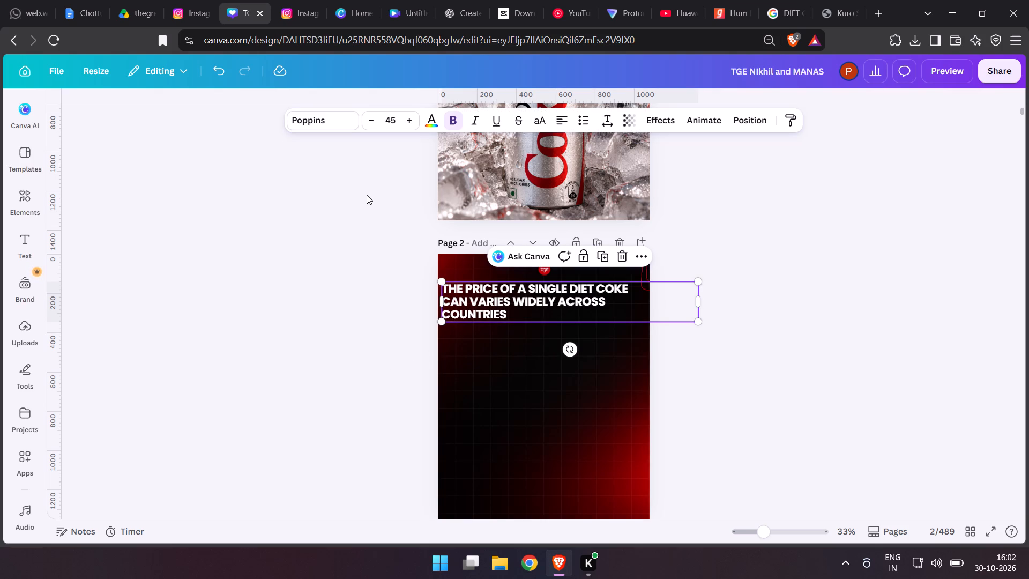
{"action": "triple_click", "coordinate": [367, 122]}
{"action": "double_click", "coordinate": [367, 122]}
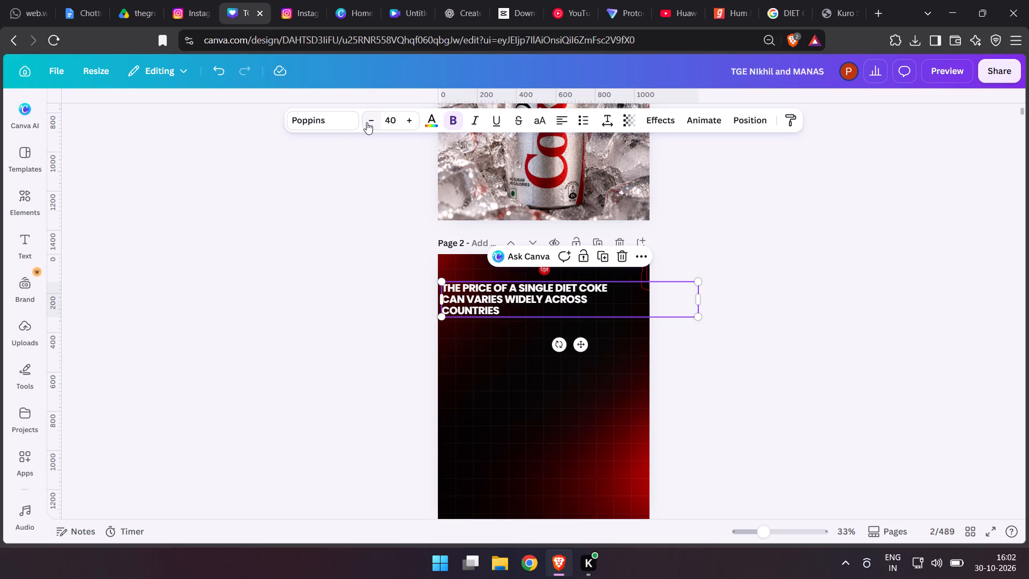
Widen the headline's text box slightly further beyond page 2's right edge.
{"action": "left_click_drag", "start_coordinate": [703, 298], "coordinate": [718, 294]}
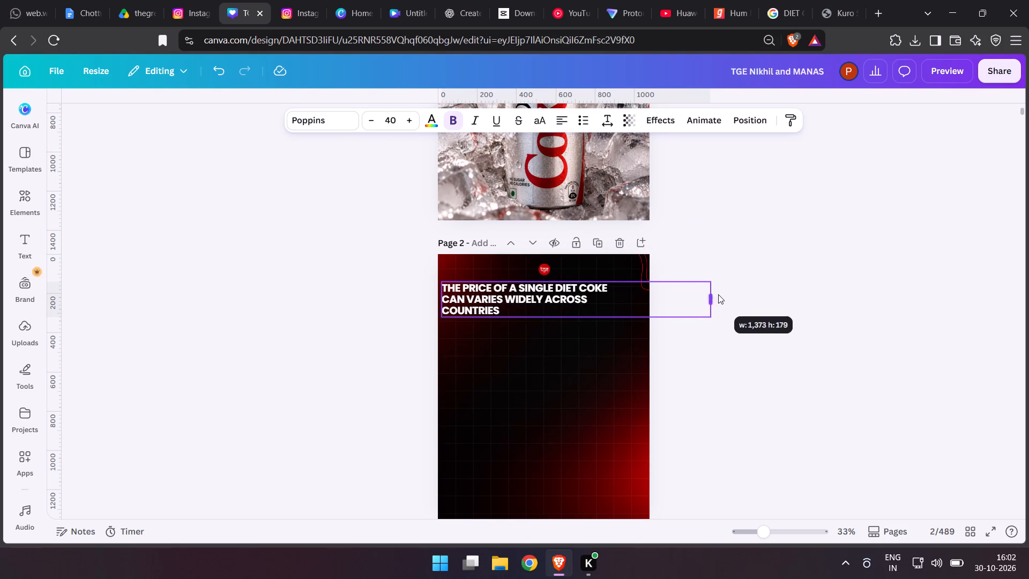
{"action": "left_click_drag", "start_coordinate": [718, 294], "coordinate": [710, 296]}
Reflow the headline into two lines, with the only line break after CAN and COUNTRIES joined to the second line.
{"action": "left_click", "coordinate": [448, 294]}
{"action": "key", "text": "Left"}
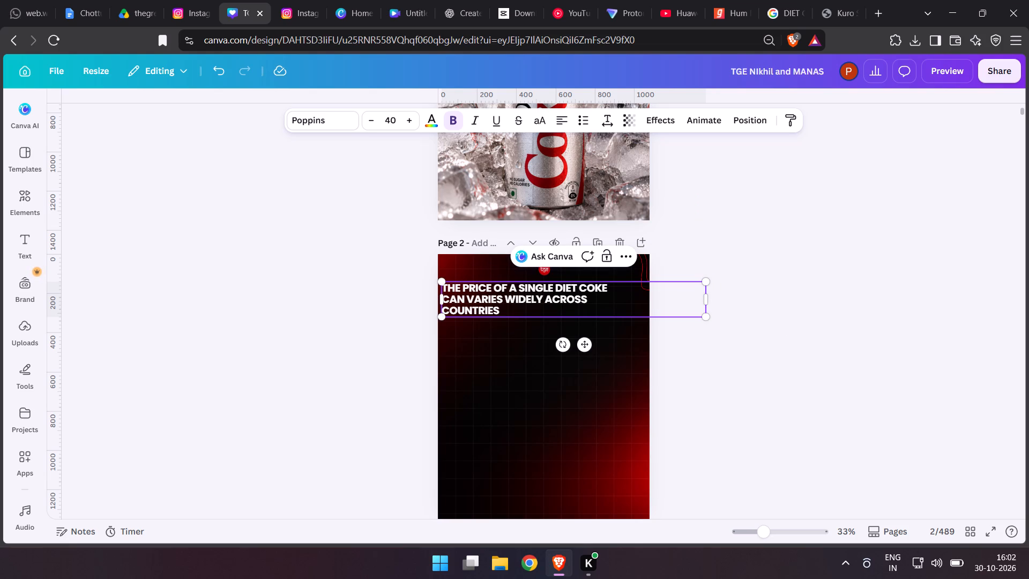
{"action": "key", "text": "BackSpace"}
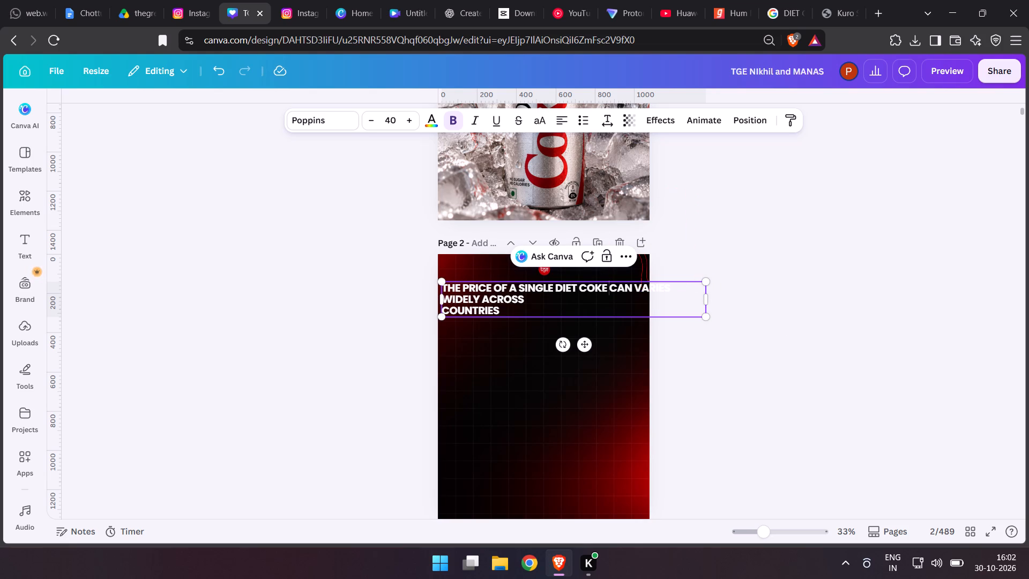
{"action": "left_click", "coordinate": [632, 289]}
{"action": "key", "text": "Return"}
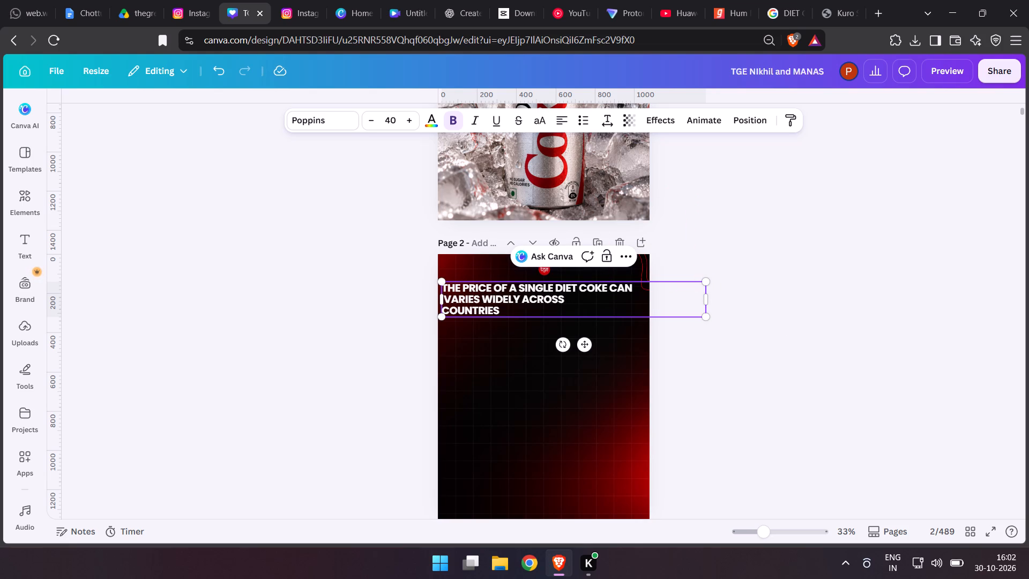
{"action": "left_click", "coordinate": [444, 309]}
{"action": "key", "text": "BackSpace"}
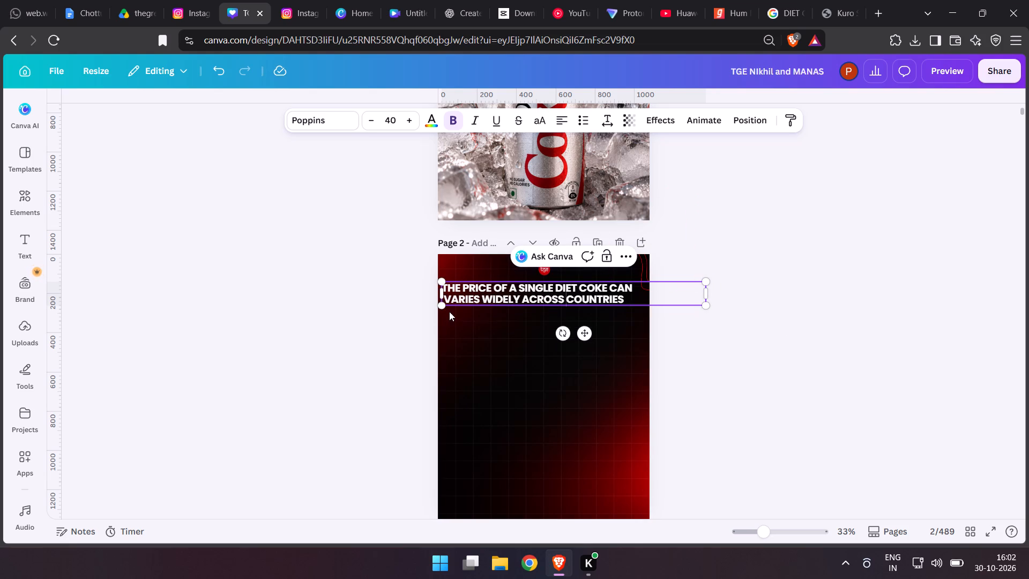
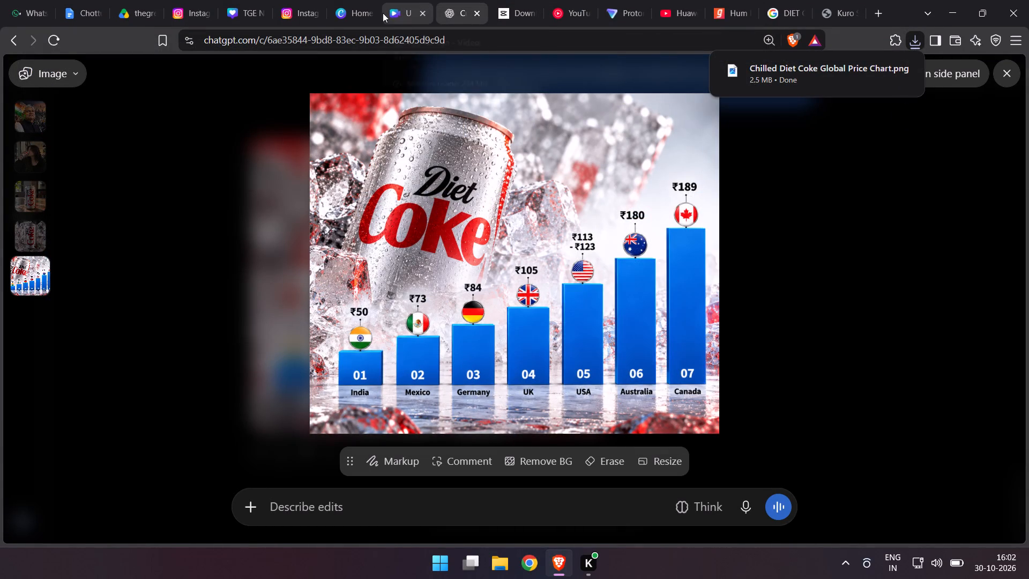
Switch to the Canva design and place the downloaded Chilled Diet Coke Global Price Chart image on page 2.
{"action": "left_click", "coordinate": [345, 1]}
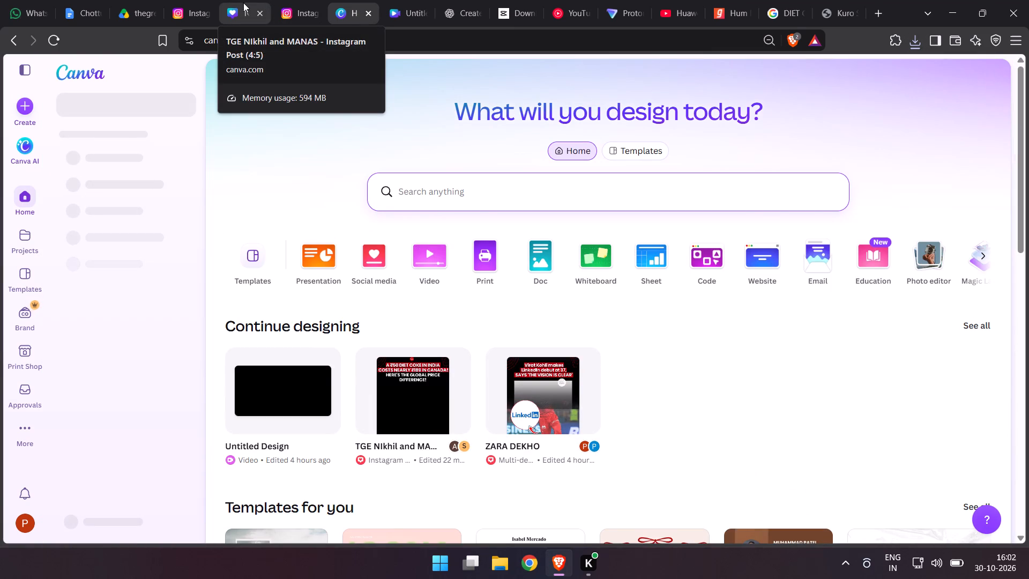
{"action": "left_click", "coordinate": [225, 1]}
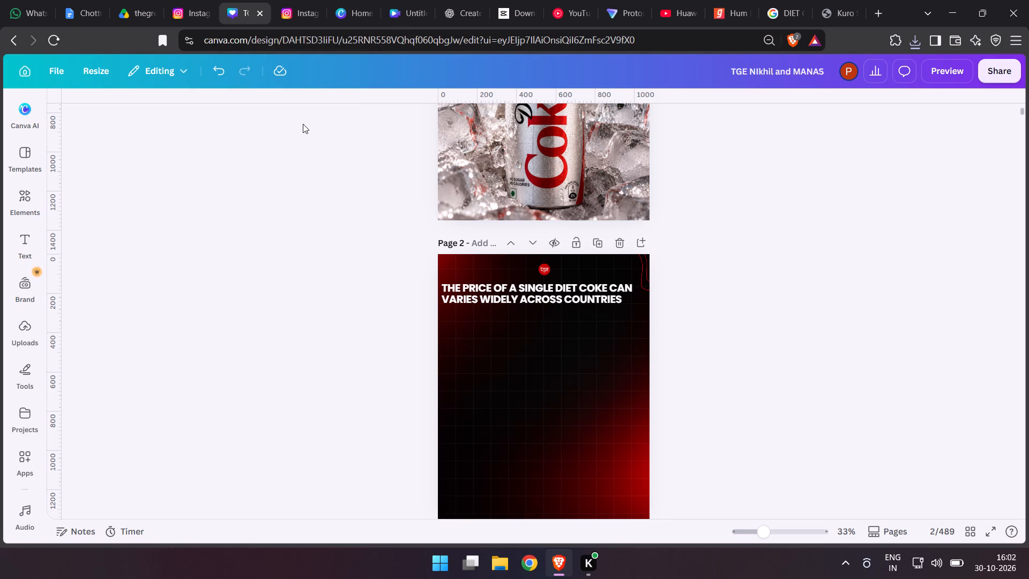
{"action": "scroll", "coordinate": [302, 123], "scroll_direction": "down", "scroll_amount": 2}
{"action": "left_click", "coordinate": [915, 43]}
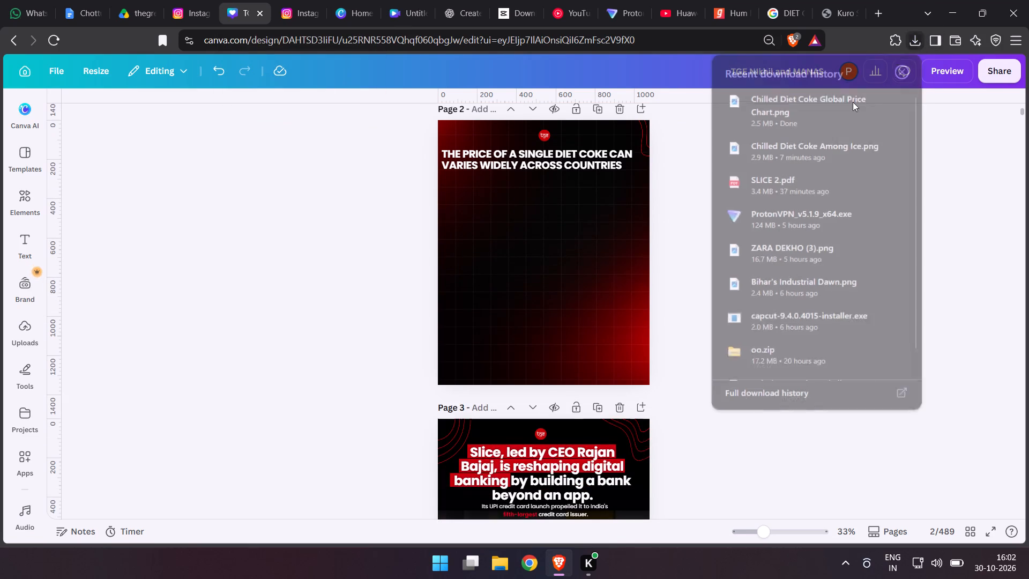
{"action": "left_click_drag", "start_coordinate": [782, 102], "coordinate": [593, 261]}
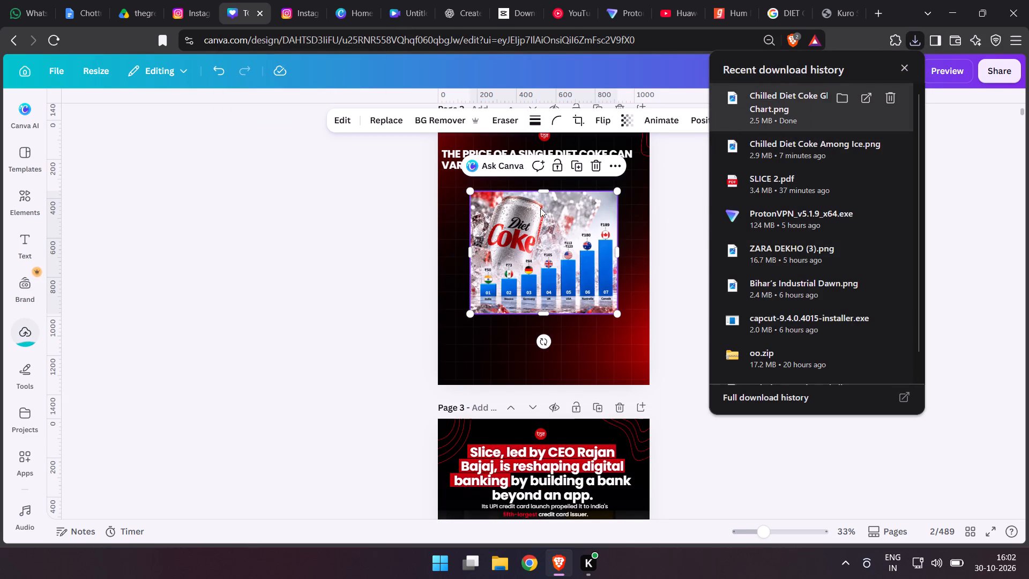
Enlarge the chart image to slightly wider than page 2 and centre it over the page's lower part, below the headline.
{"action": "left_click_drag", "start_coordinate": [535, 242], "coordinate": [499, 254]}
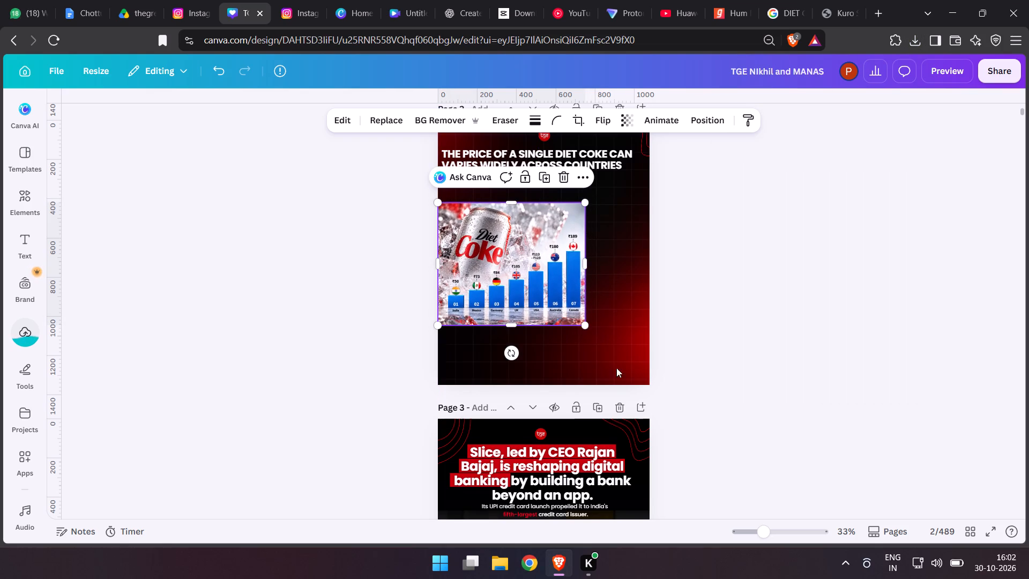
{"action": "left_click_drag", "start_coordinate": [585, 326], "coordinate": [635, 388]}
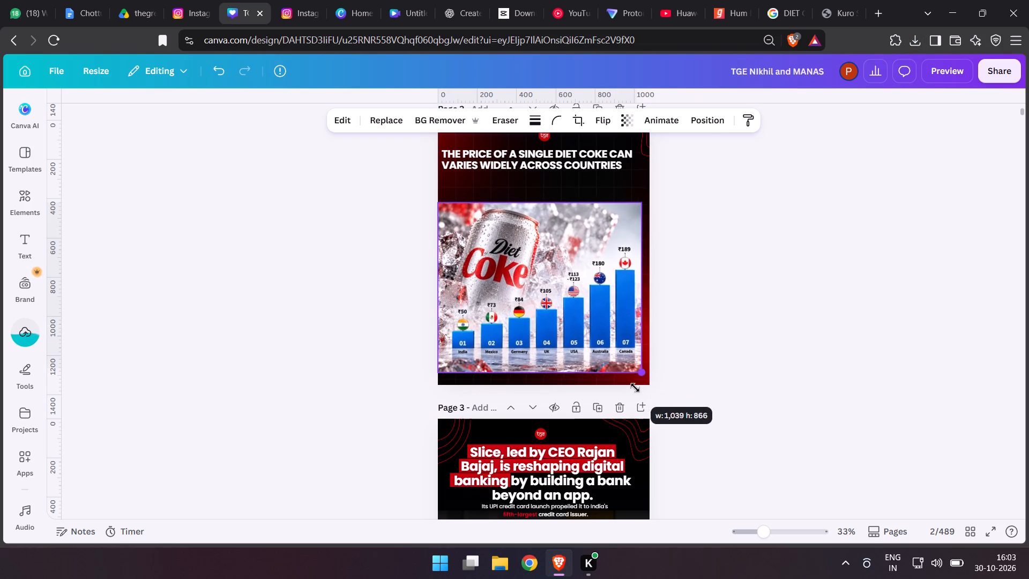
{"action": "left_click_drag", "start_coordinate": [635, 388], "coordinate": [643, 397]}
{"action": "left_click_drag", "start_coordinate": [602, 342], "coordinate": [602, 348]}
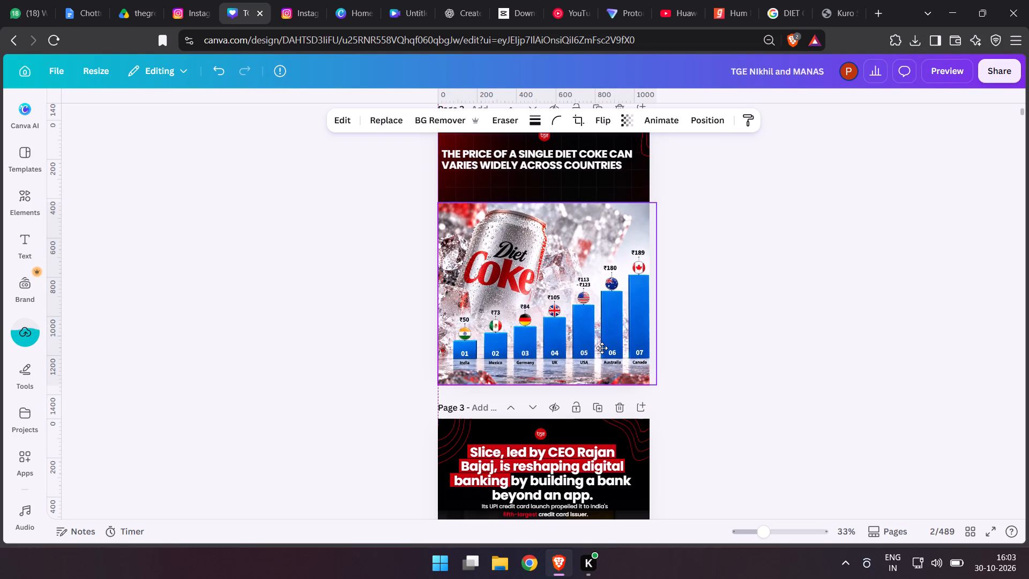
{"action": "left_click_drag", "start_coordinate": [602, 348], "coordinate": [598, 348]}
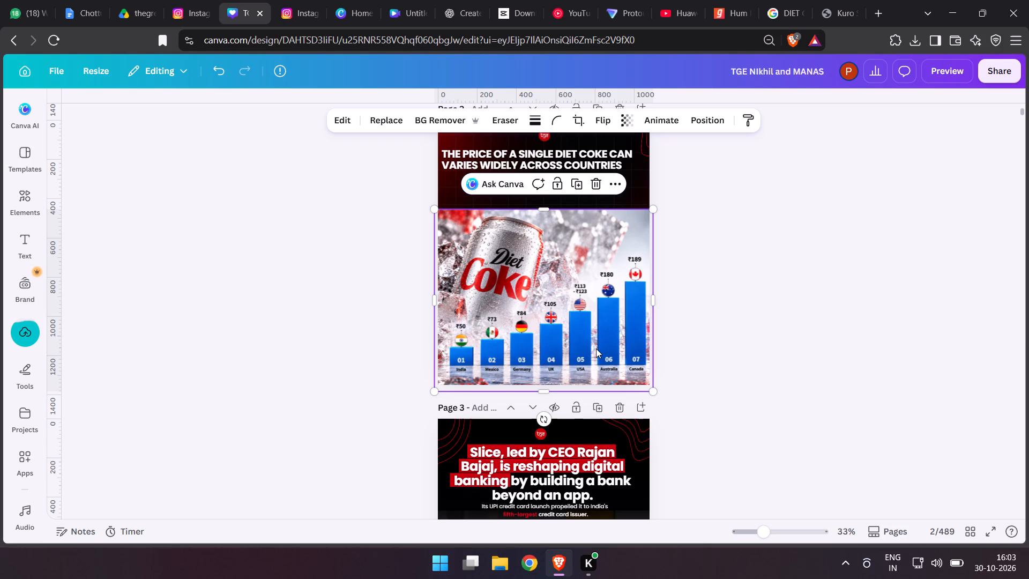
Copy the chart image, and move the original's layer beneath the red-black gradient background layer.
{"action": "key", "text": "ctrl+c"}
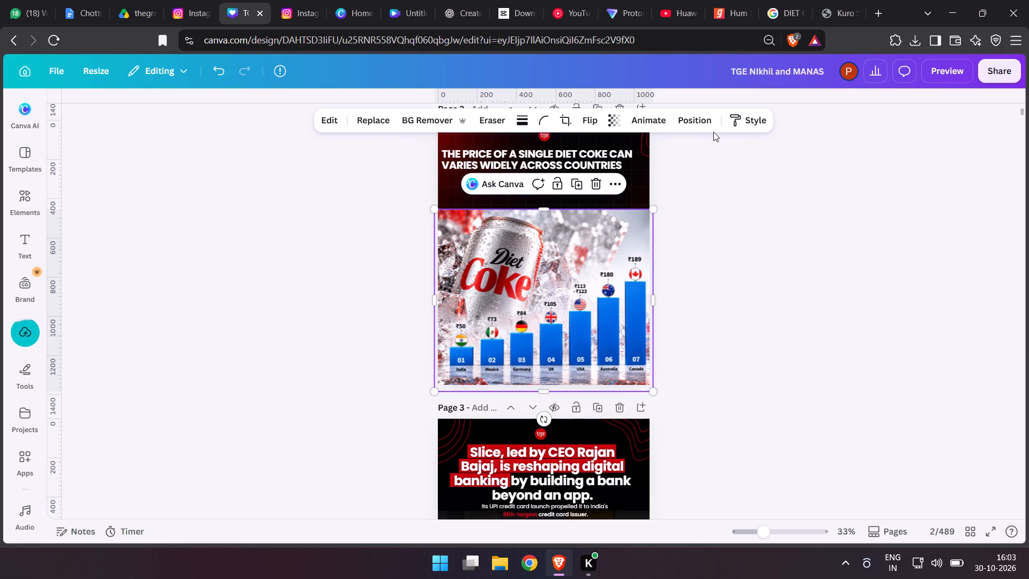
{"action": "left_click", "coordinate": [703, 122]}
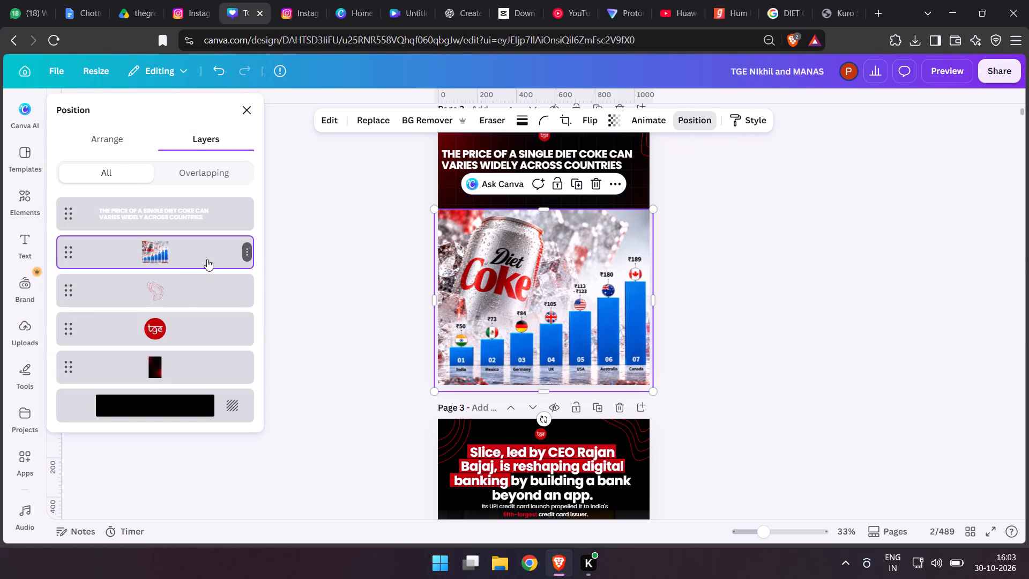
{"action": "left_click_drag", "start_coordinate": [206, 259], "coordinate": [208, 392]}
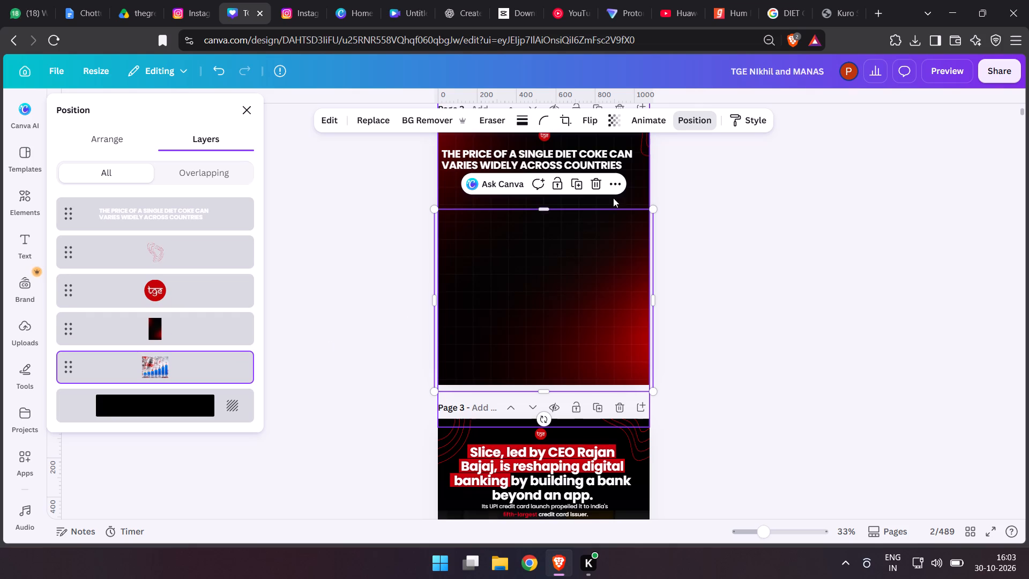
Make the red-black gradient layer partly transparent so the chart underneath shows through darkened.
{"action": "left_click", "coordinate": [627, 190]}
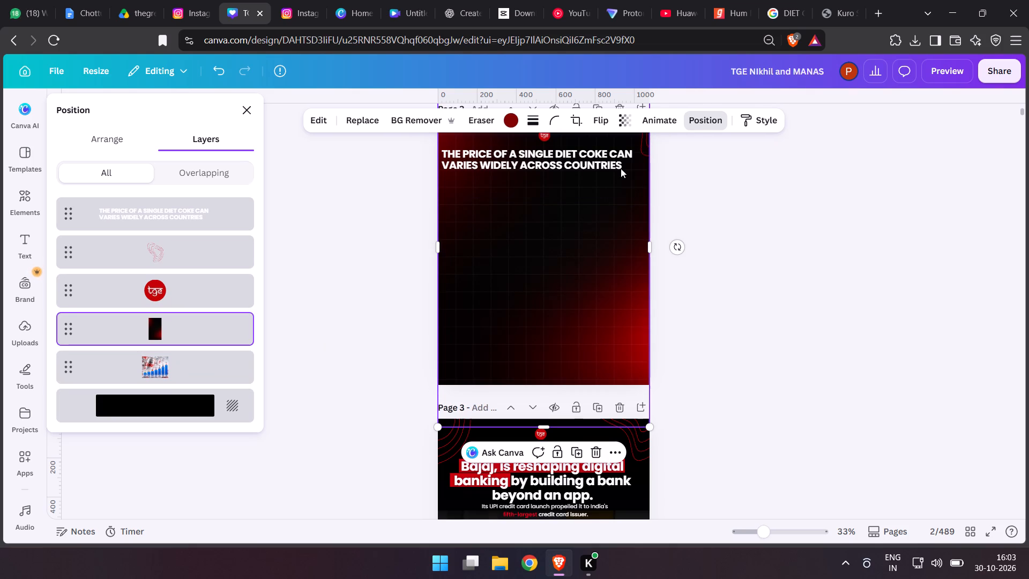
{"action": "left_click", "coordinate": [629, 117]}
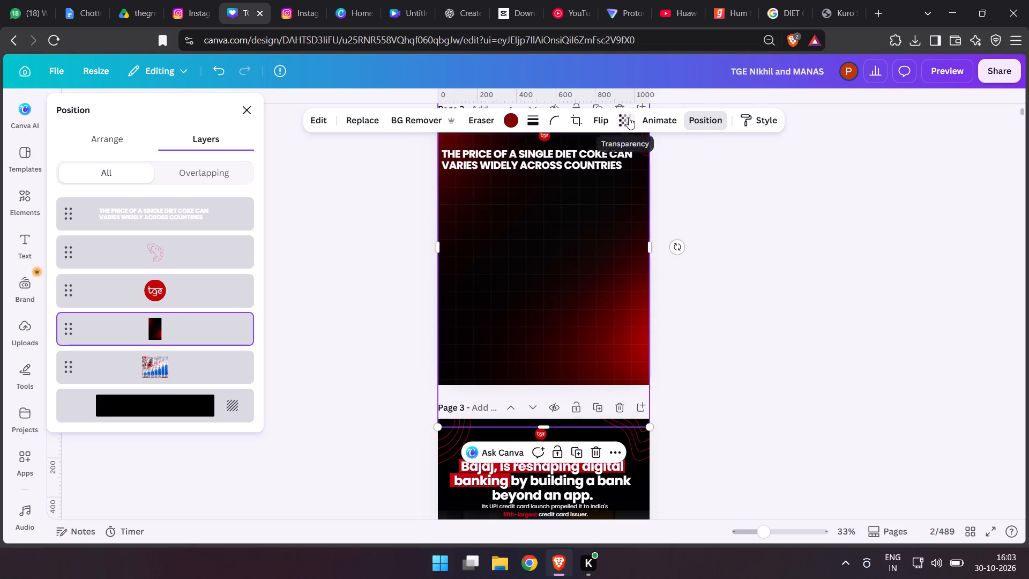
{"action": "left_click_drag", "start_coordinate": [625, 169], "coordinate": [610, 181]}
{"action": "double_click", "coordinate": [743, 316]}
Paste the copied chart on top of page 2 and remove the pasted image's background.
{"action": "left_click", "coordinate": [567, 311]}
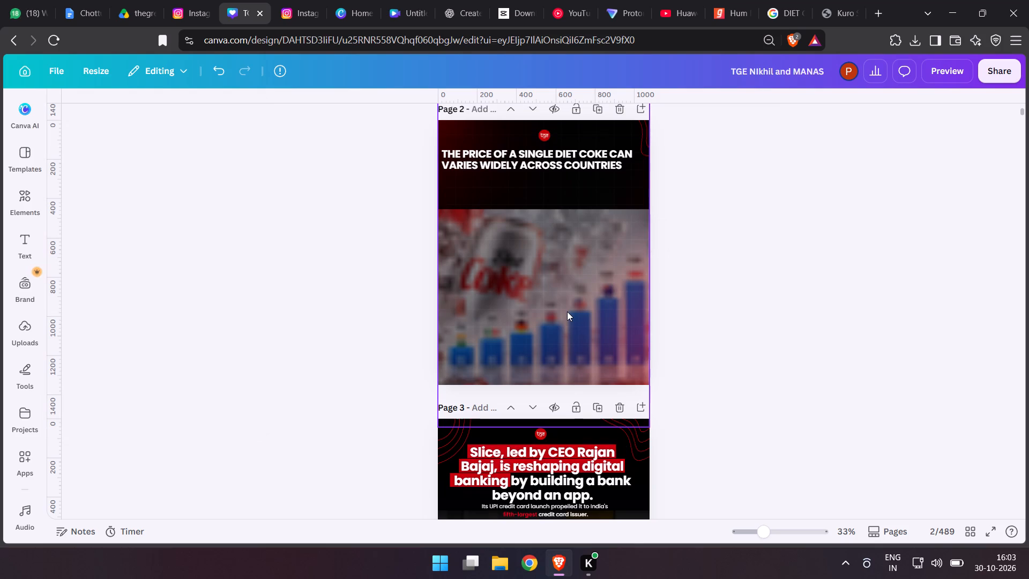
{"action": "key", "text": "ctrl+v"}
{"action": "left_click", "coordinate": [569, 314]}
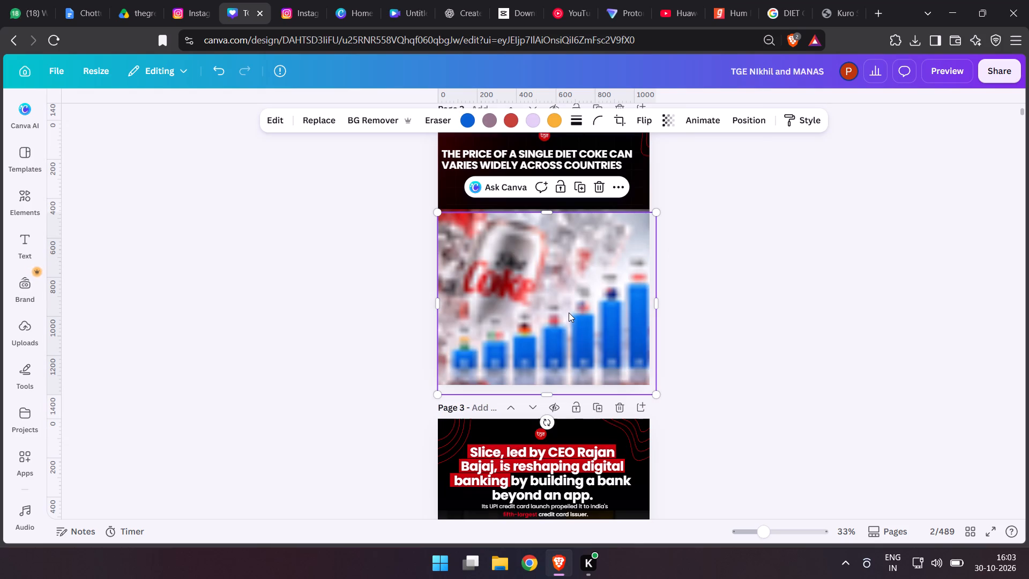
{"action": "left_click", "coordinate": [367, 123]}
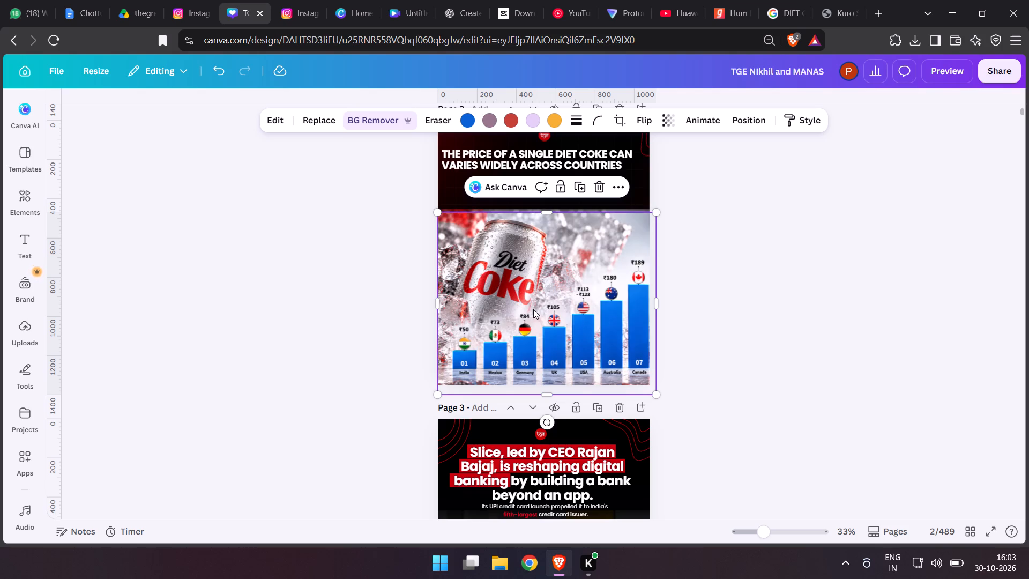
Align the cut-out chart over the darkened original chart on page 2.
{"action": "left_click_drag", "start_coordinate": [553, 328], "coordinate": [553, 325]}
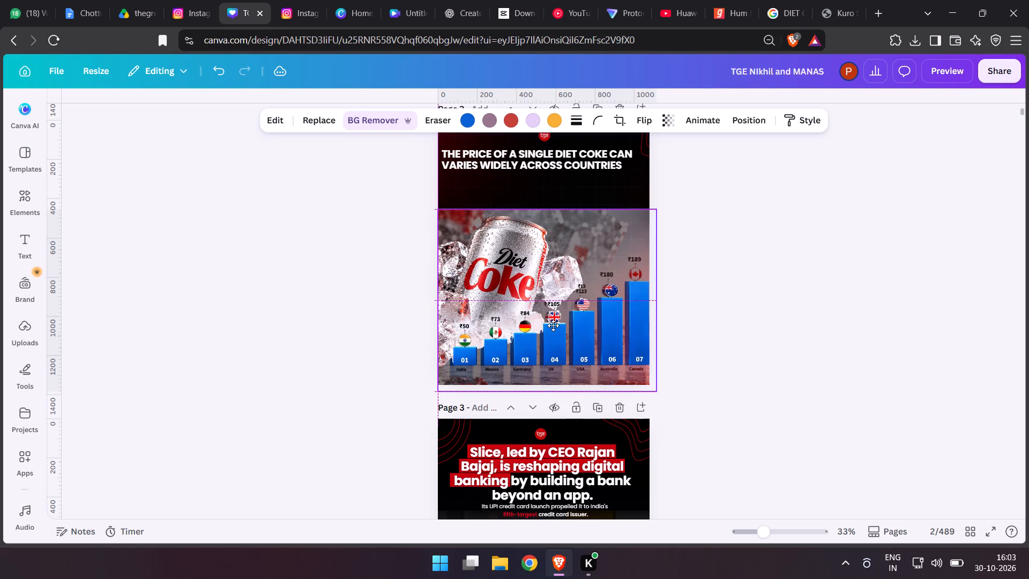
{"action": "left_click_drag", "start_coordinate": [553, 325], "coordinate": [553, 323]}
{"action": "left_click_drag", "start_coordinate": [553, 323], "coordinate": [550, 322]}
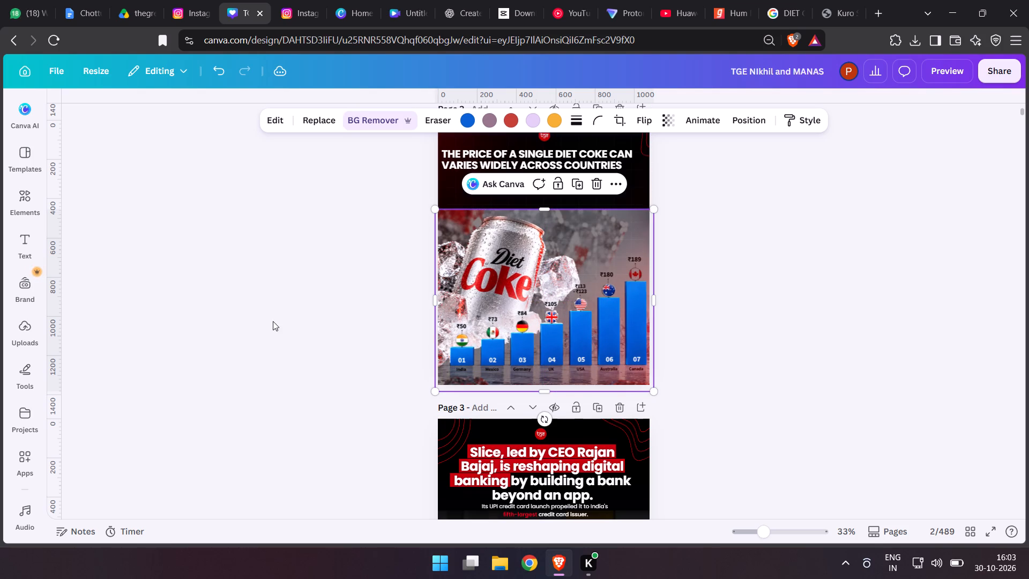
Move the cut-out chart around to check it against the original, leaving it offset slightly to the original's right.
{"action": "double_click", "coordinate": [294, 311]}
{"action": "left_click_drag", "start_coordinate": [496, 311], "coordinate": [512, 332]}
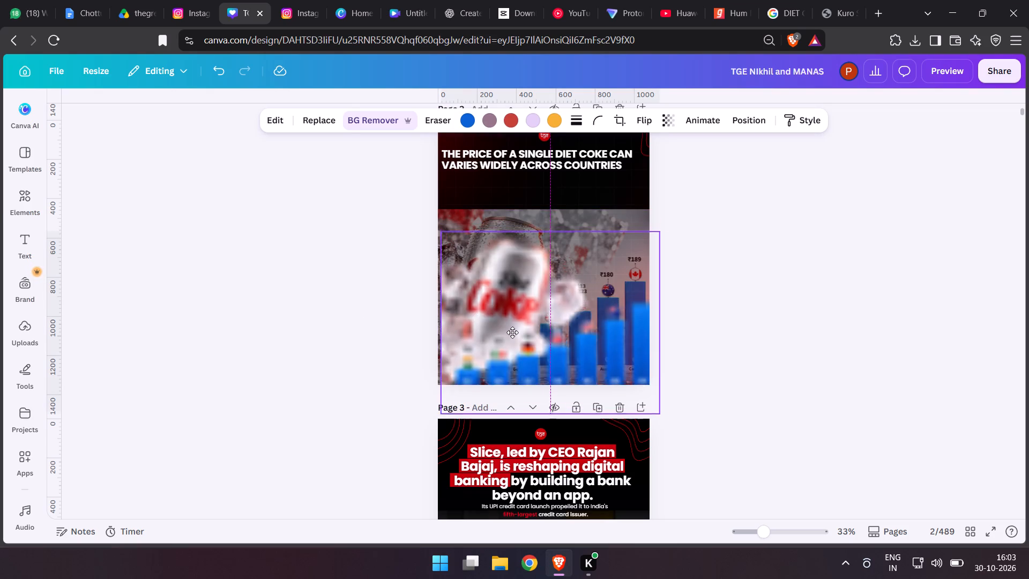
{"action": "left_click_drag", "start_coordinate": [512, 332], "coordinate": [533, 273]}
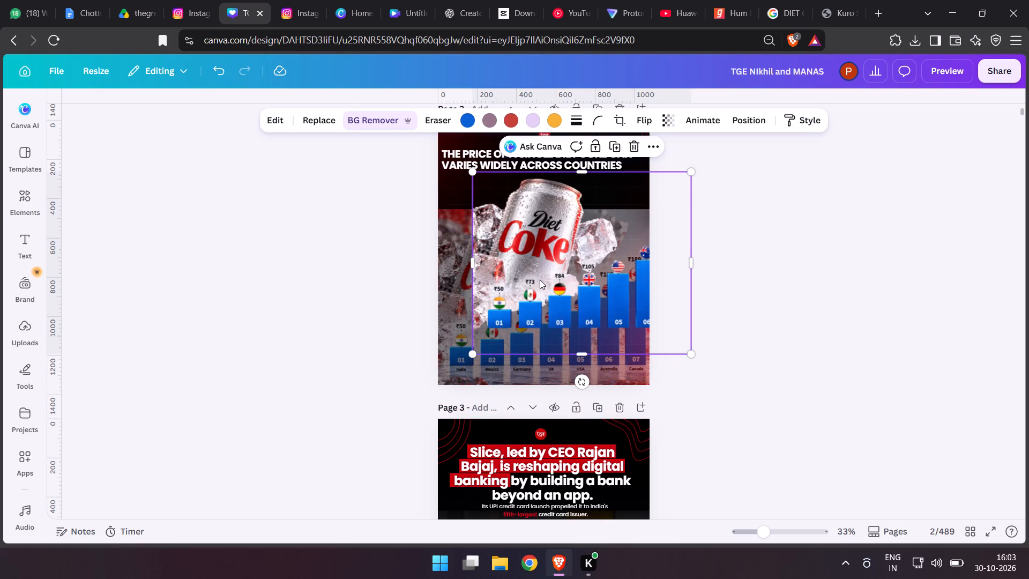
{"action": "left_click_drag", "start_coordinate": [551, 305], "coordinate": [453, 326]}
{"action": "left_click_drag", "start_coordinate": [453, 326], "coordinate": [311, 359]}
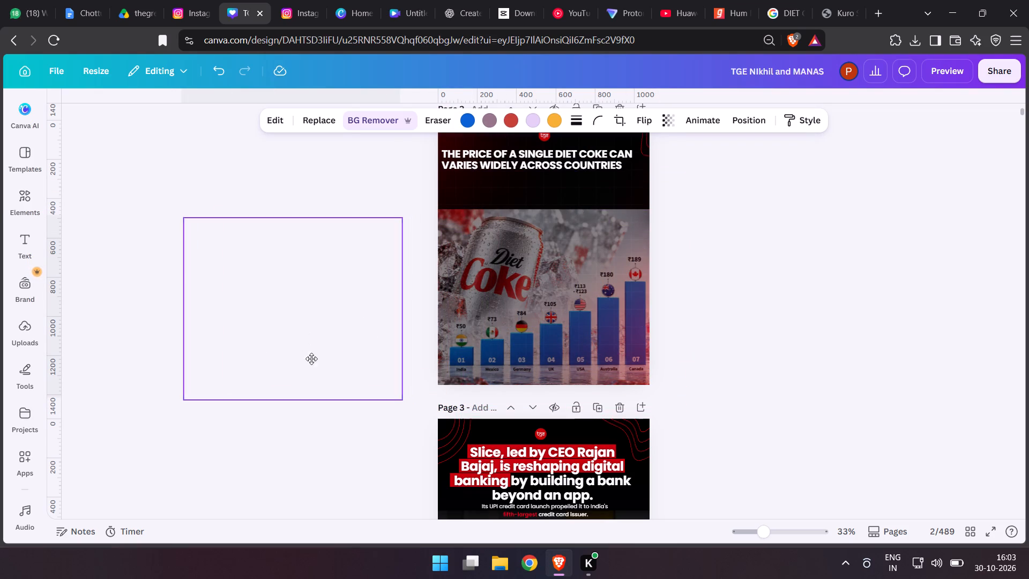
{"action": "left_click_drag", "start_coordinate": [311, 359], "coordinate": [535, 332]}
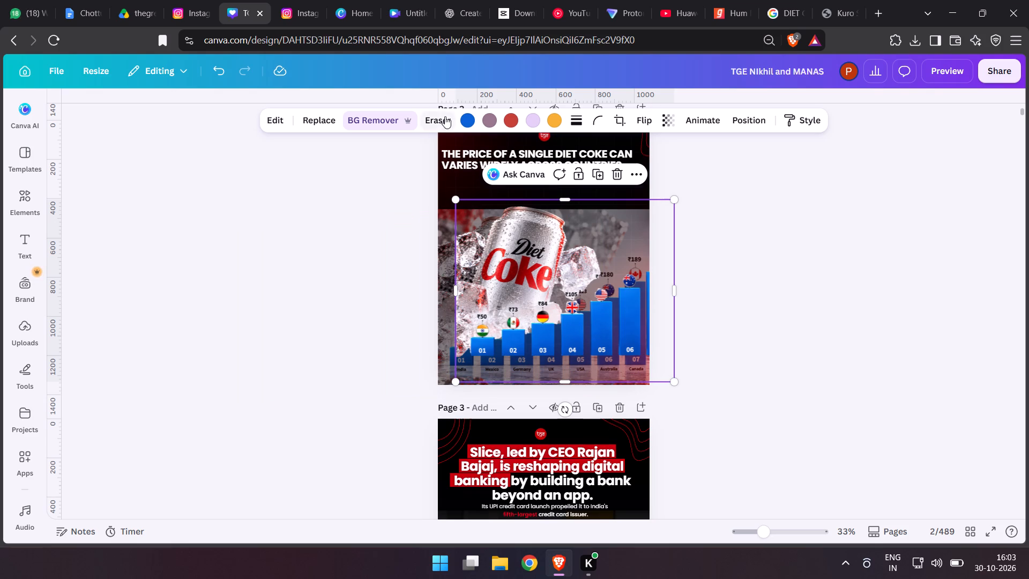
Erase the Diet Coke can and surrounding ice cubes from the cut-out chart using Magic Eraser's element selection, keeping the bars and flags.
{"action": "left_click", "coordinate": [445, 116]}
{"action": "left_click", "coordinate": [432, 159]}
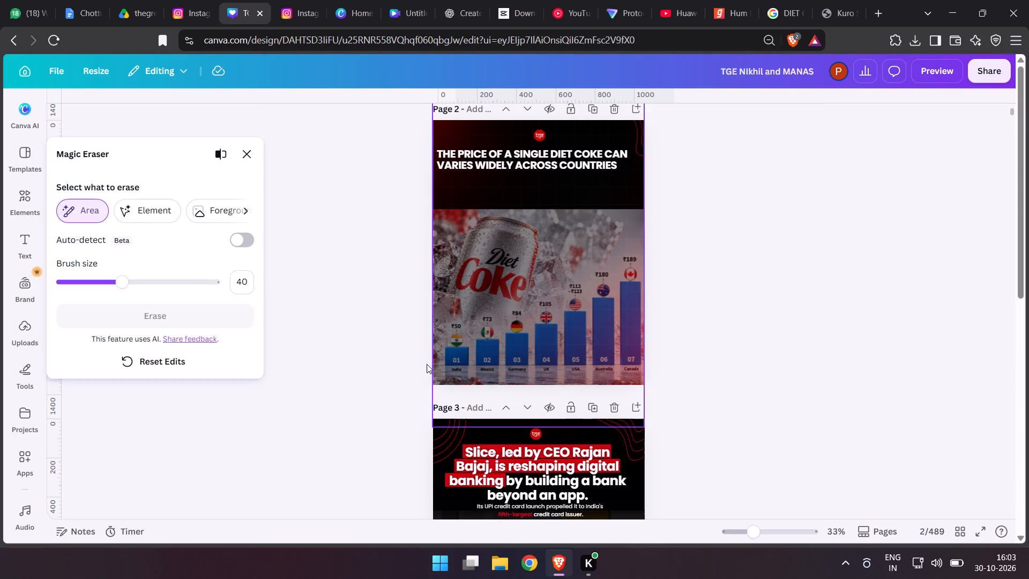
{"action": "left_click", "coordinate": [139, 218]}
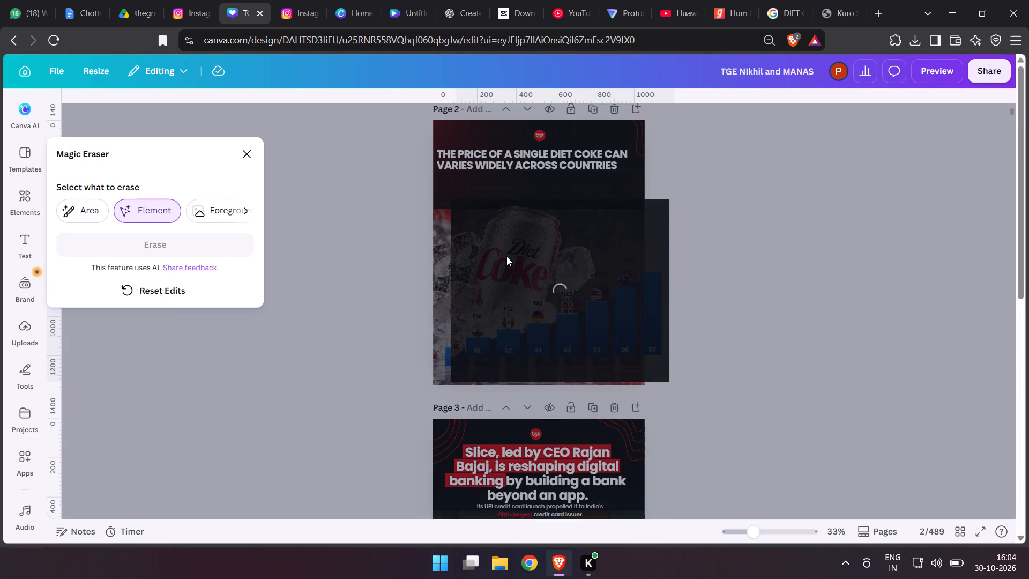
{"action": "left_click", "coordinate": [511, 260]}
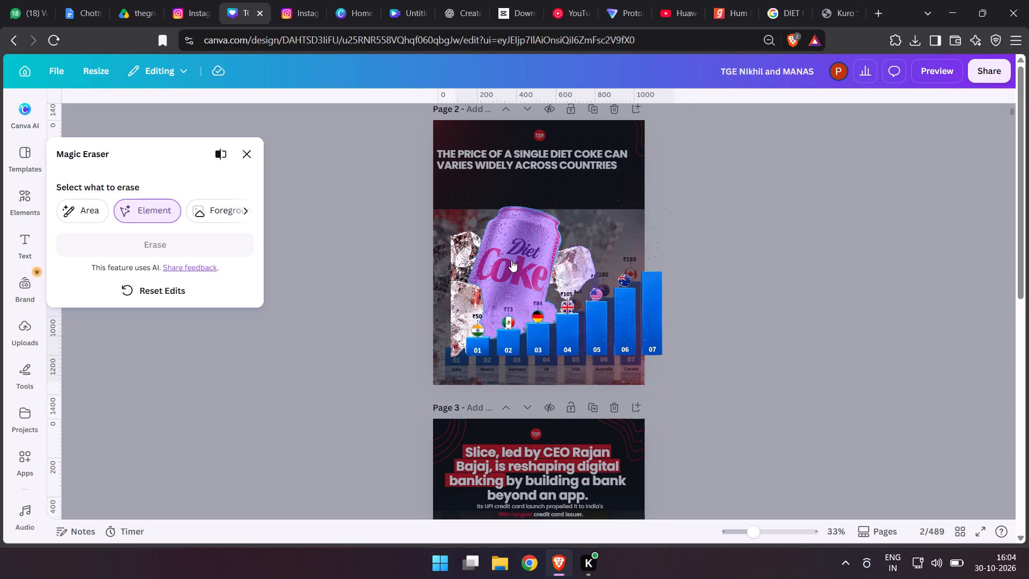
{"action": "left_click", "coordinate": [565, 269]}
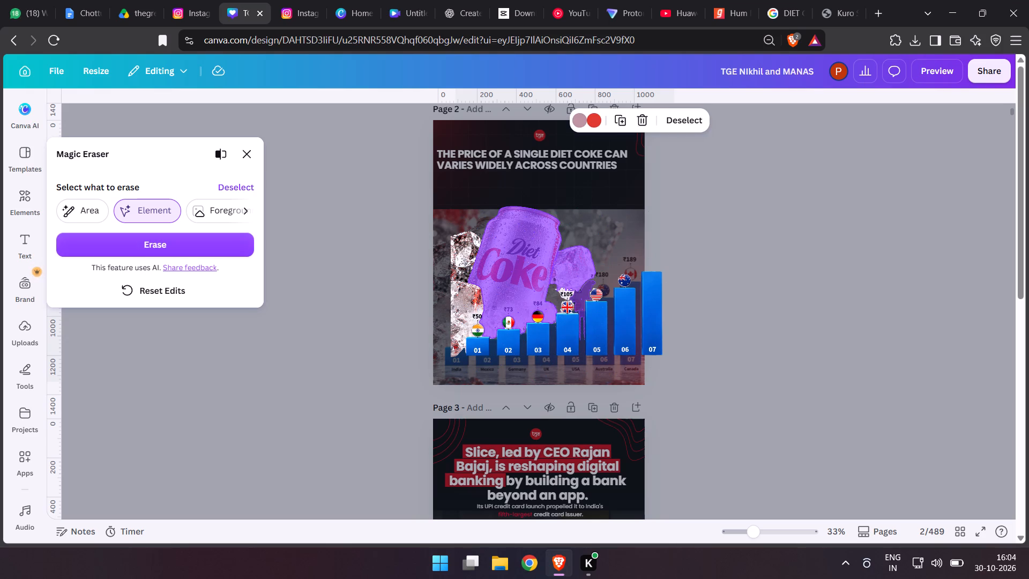
{"action": "left_click", "coordinate": [465, 255]}
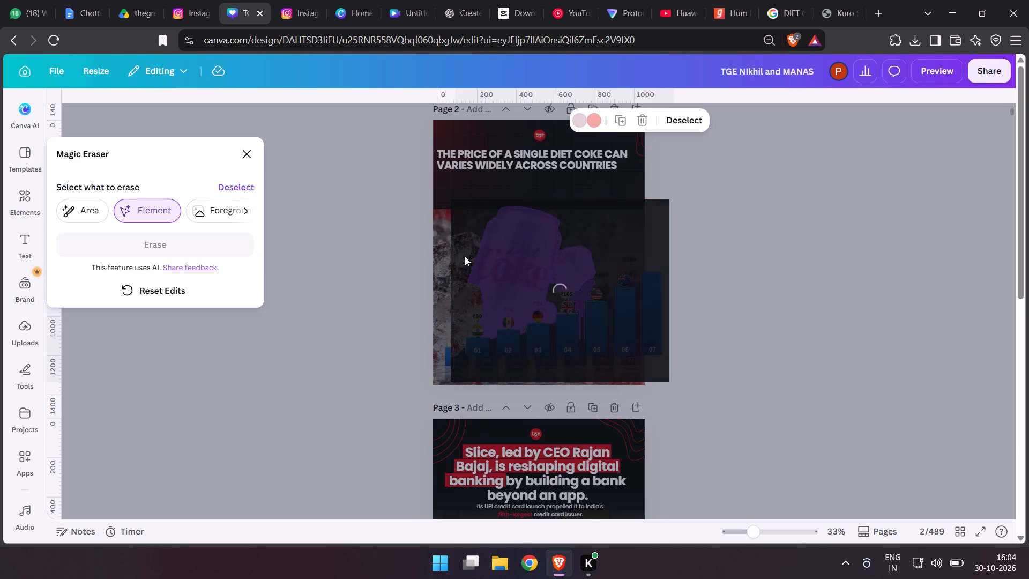
{"action": "left_click", "coordinate": [459, 293]}
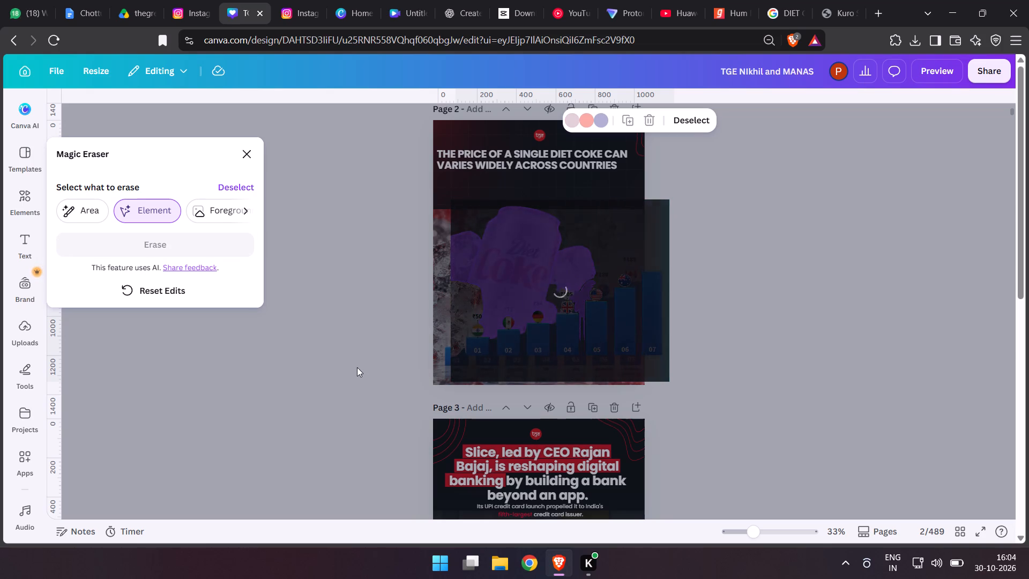
{"action": "left_click", "coordinate": [457, 336]}
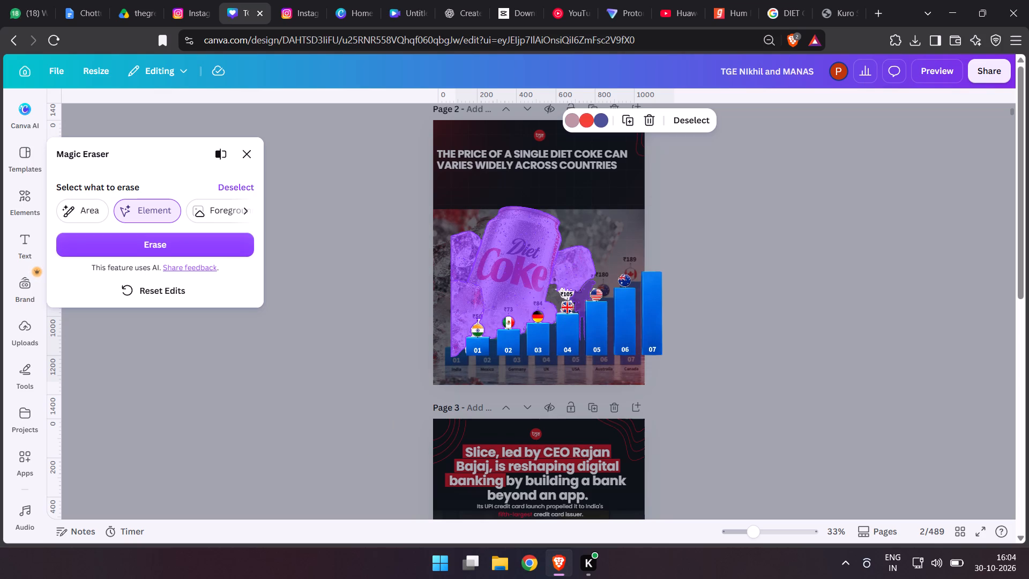
{"action": "scroll", "coordinate": [478, 365], "scroll_direction": "up", "scroll_amount": 2}
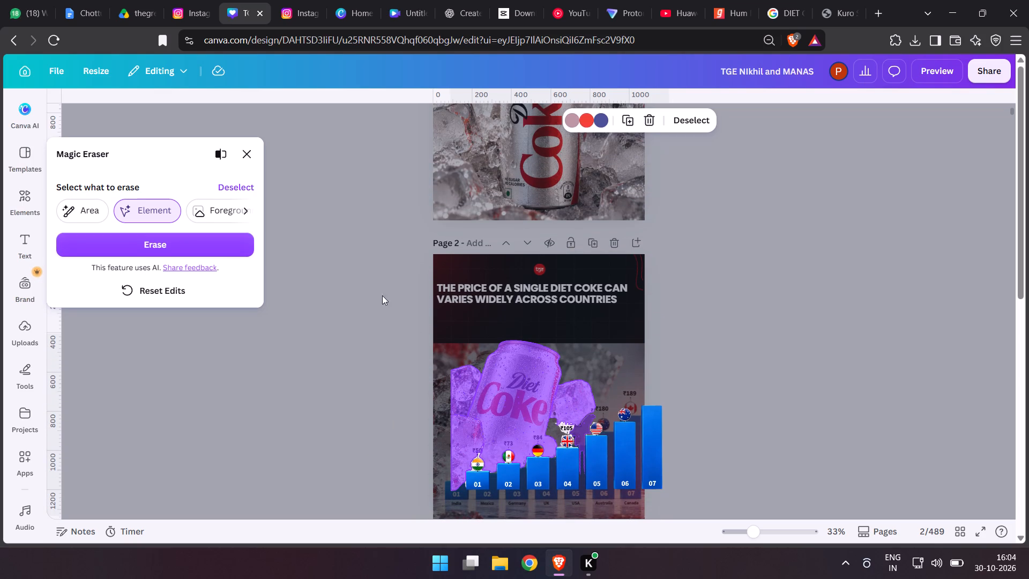
{"action": "left_click", "coordinate": [254, 242]}
{"action": "scroll", "coordinate": [276, 322], "scroll_direction": "down", "scroll_amount": 3}
{"action": "left_click", "coordinate": [214, 240]}
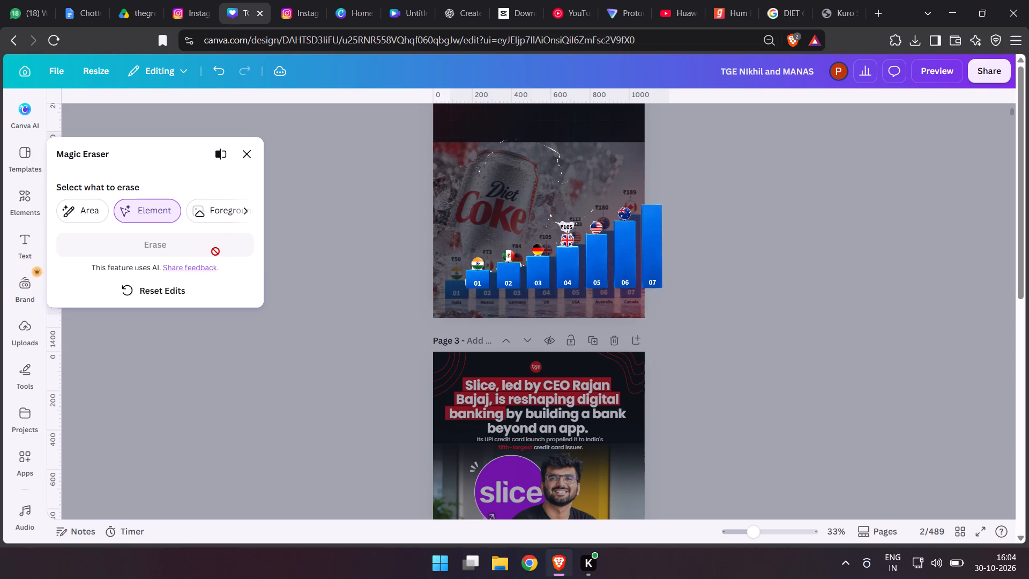
{"action": "left_click", "coordinate": [249, 157]}
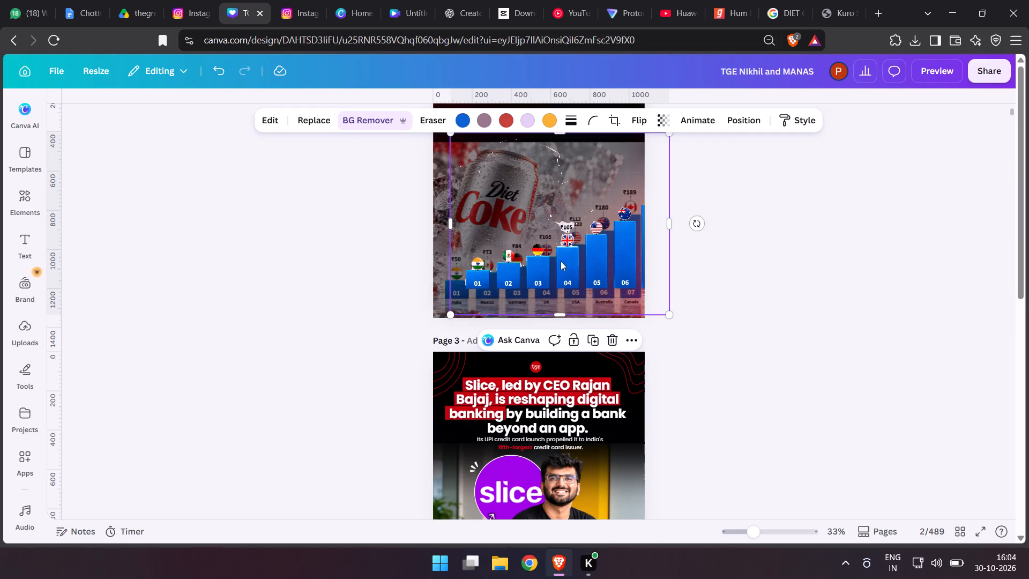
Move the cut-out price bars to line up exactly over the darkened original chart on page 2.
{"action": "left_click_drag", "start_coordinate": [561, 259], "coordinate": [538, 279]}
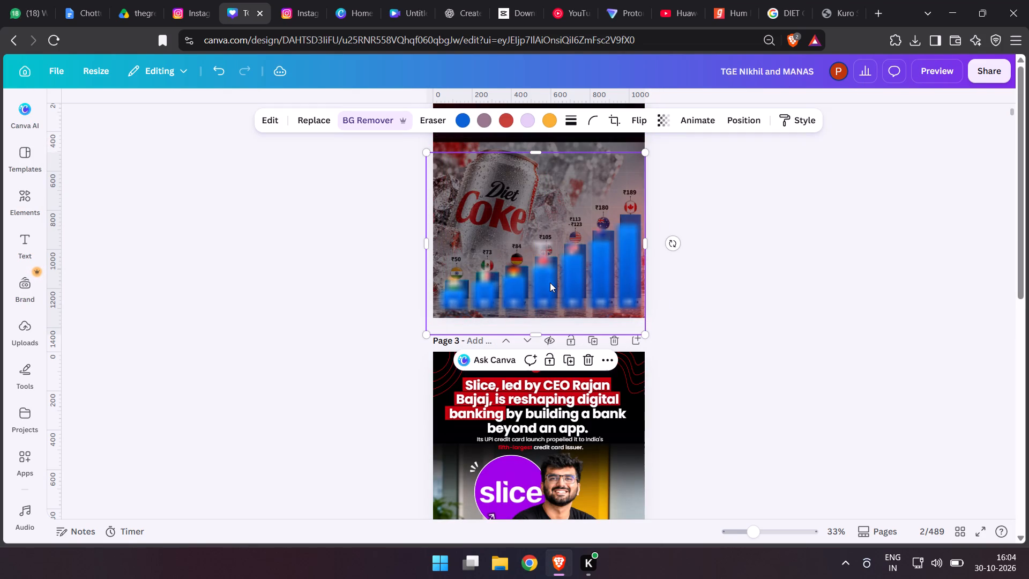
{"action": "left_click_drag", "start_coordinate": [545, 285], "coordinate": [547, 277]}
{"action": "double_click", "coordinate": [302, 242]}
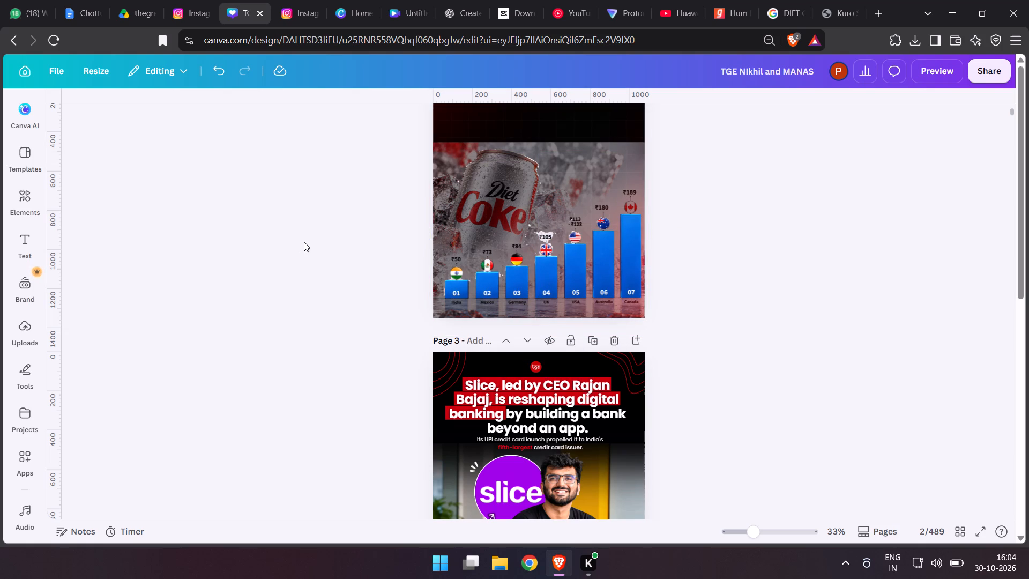
Take the cut-out chart off page 2, leaving only the original chart beneath the gradient overlay.
{"action": "scroll", "coordinate": [305, 242], "scroll_direction": "up", "scroll_amount": 2}
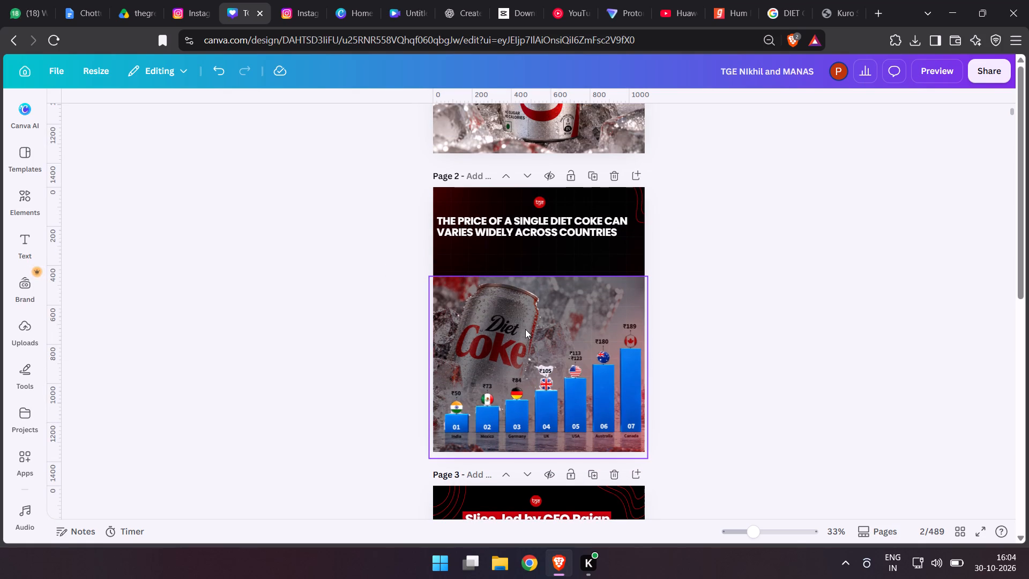
{"action": "left_click_drag", "start_coordinate": [543, 375], "coordinate": [273, 362]}
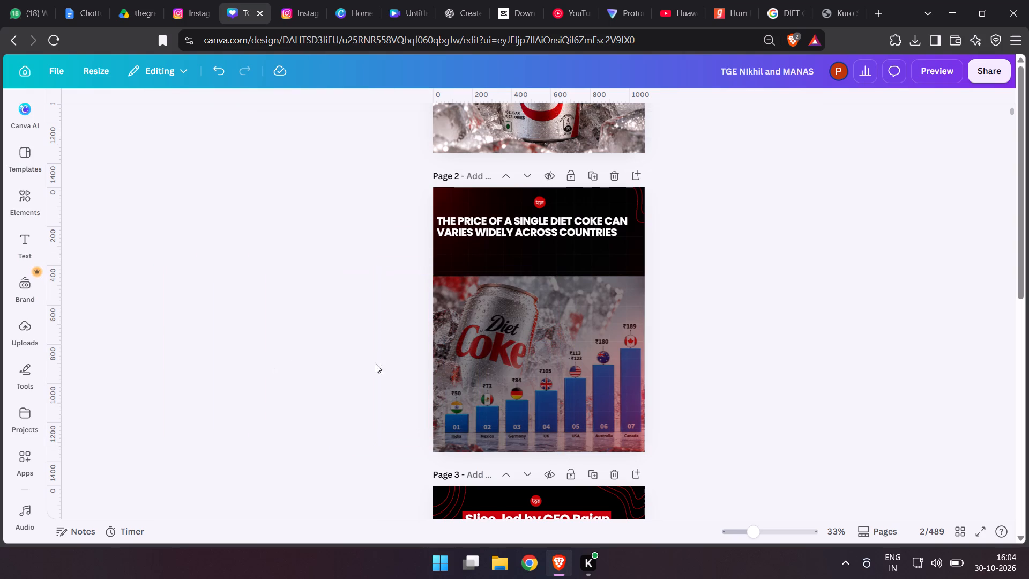
Set the dark red gradient overlay on page 2 to 100 in its transparency setting.
{"action": "left_click", "coordinate": [523, 388]}
{"action": "left_click", "coordinate": [698, 128]}
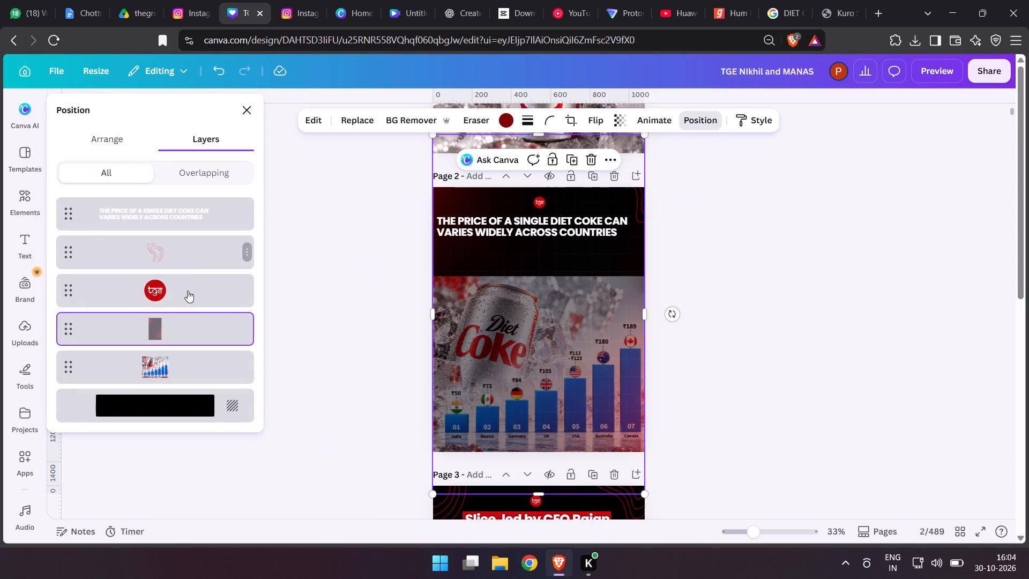
{"action": "left_click", "coordinate": [189, 330]}
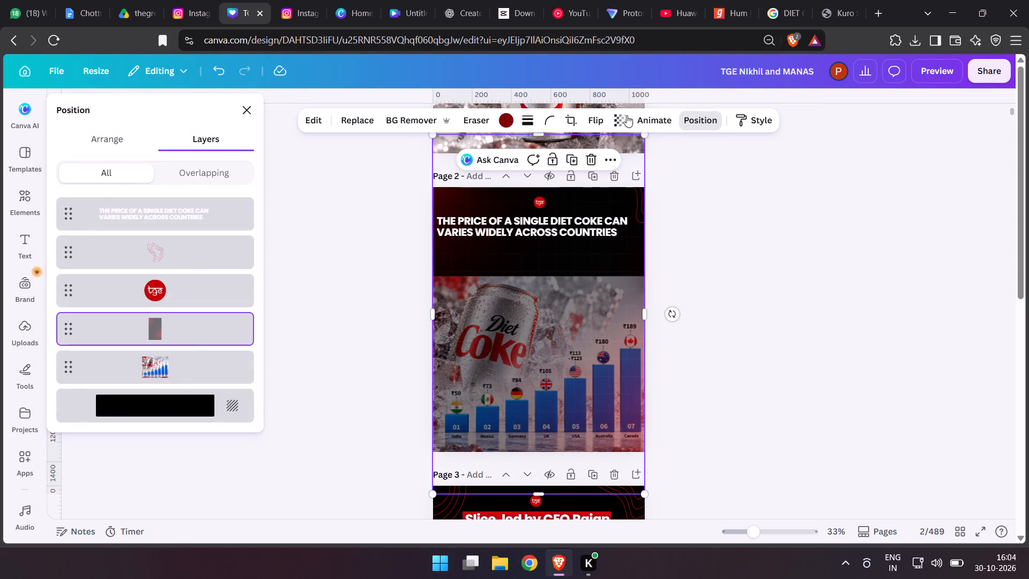
{"action": "left_click", "coordinate": [621, 120]}
{"action": "left_click_drag", "start_coordinate": [607, 180], "coordinate": [691, 176]}
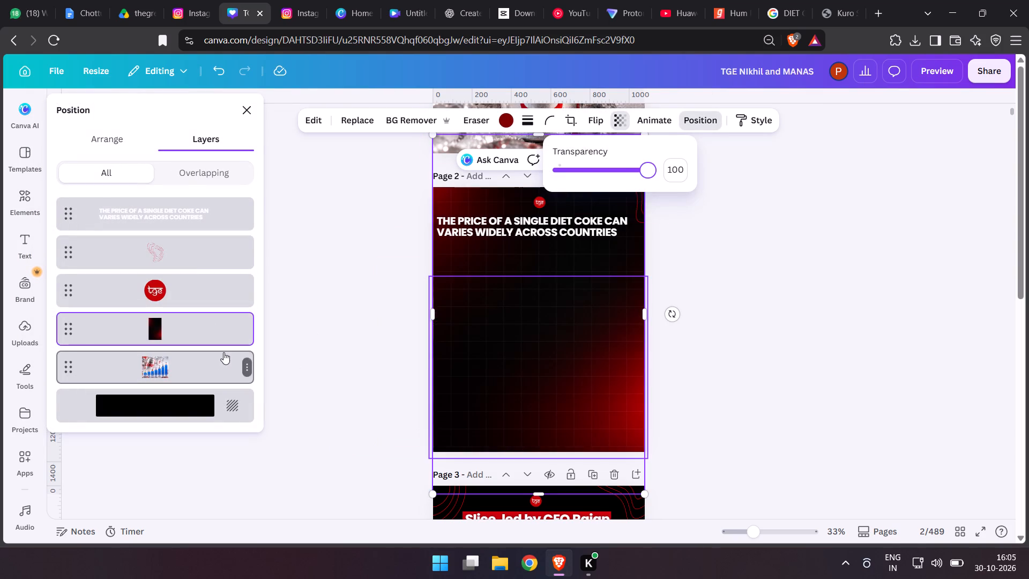
Reorder page 2's layers so the chart image sits above the red gradient and the logo.
{"action": "left_click_drag", "start_coordinate": [214, 355], "coordinate": [214, 318]}
{"action": "left_click", "coordinate": [214, 318]}
{"action": "left_click_drag", "start_coordinate": [197, 332], "coordinate": [195, 372]}
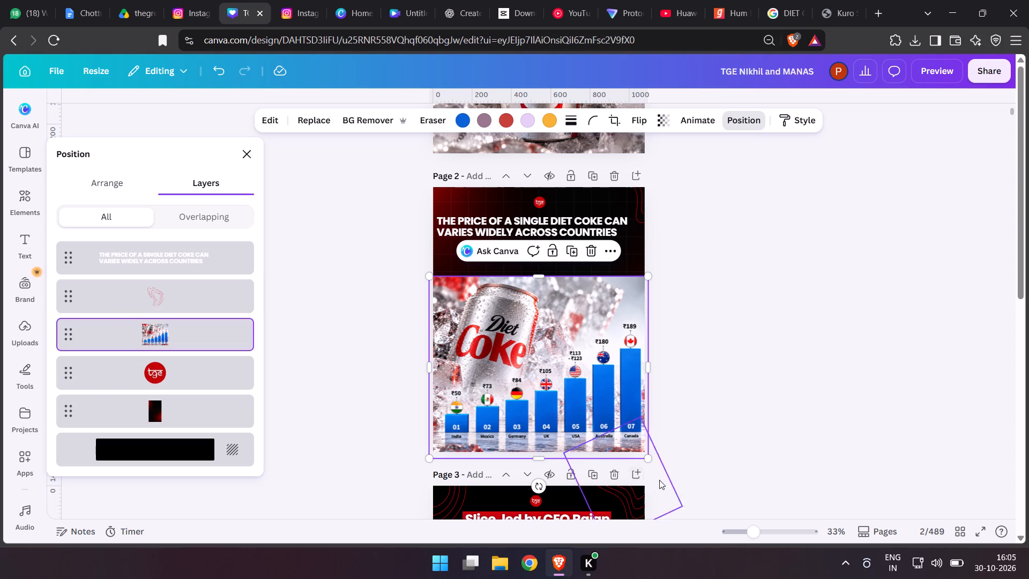
Shrink the chart image and centre it in the lower part of page 2, inside the page edges.
{"action": "left_click_drag", "start_coordinate": [647, 459], "coordinate": [618, 422]}
{"action": "left_click_drag", "start_coordinate": [568, 385], "coordinate": [585, 399]}
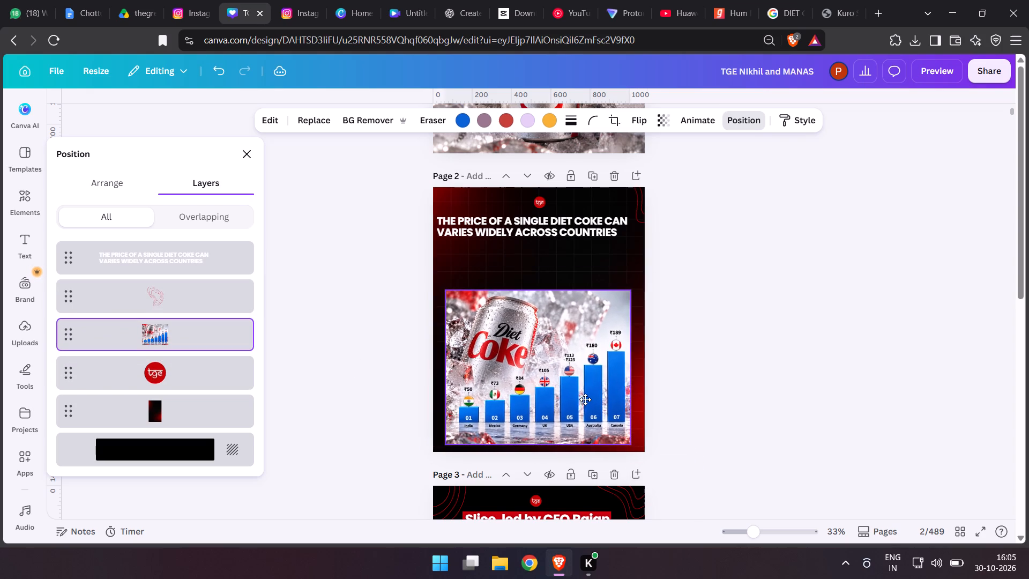
{"action": "left_click_drag", "start_coordinate": [585, 399], "coordinate": [586, 400]}
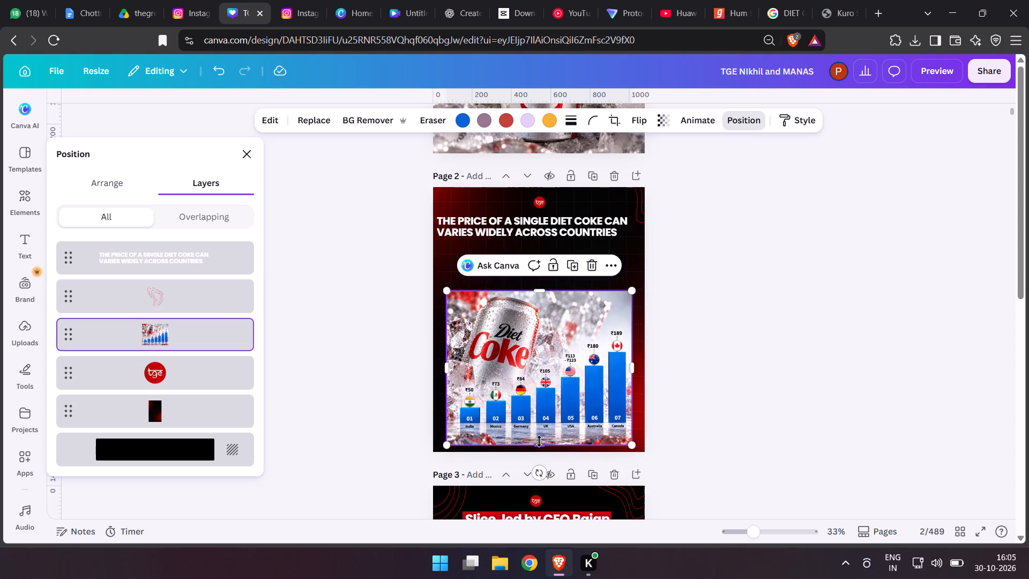
Round the chart image's corners to 21.
{"action": "left_click", "coordinate": [590, 115]}
{"action": "left_click", "coordinate": [550, 167]}
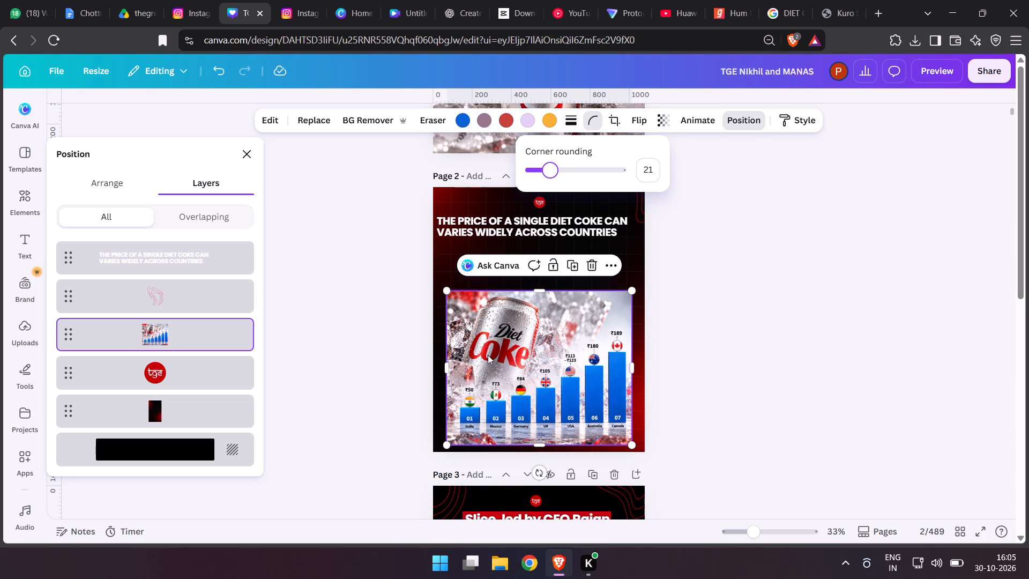
{"action": "left_click", "coordinate": [519, 374]}
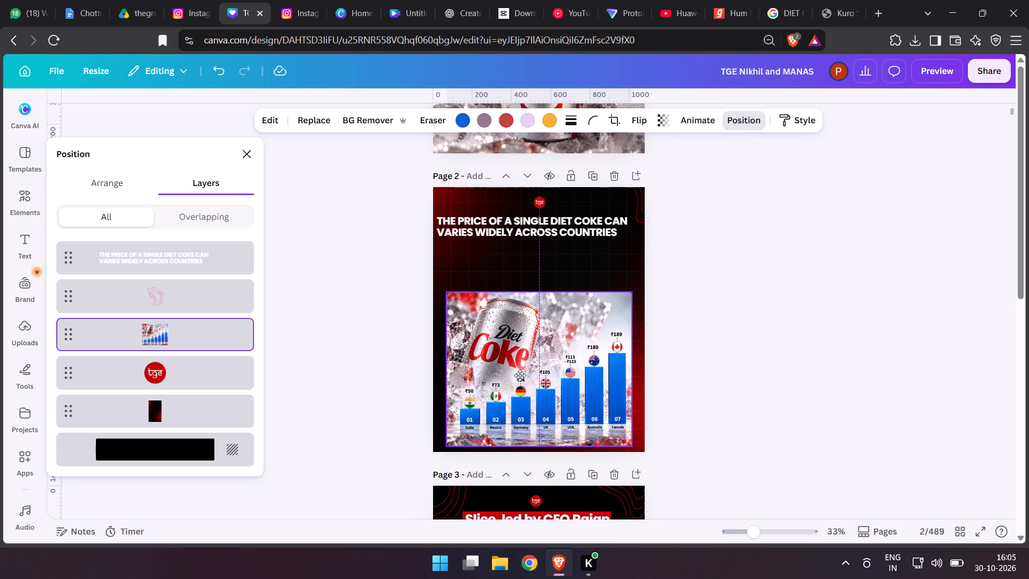
Add a solid-line border around the chart image.
{"action": "left_click", "coordinate": [570, 115]}
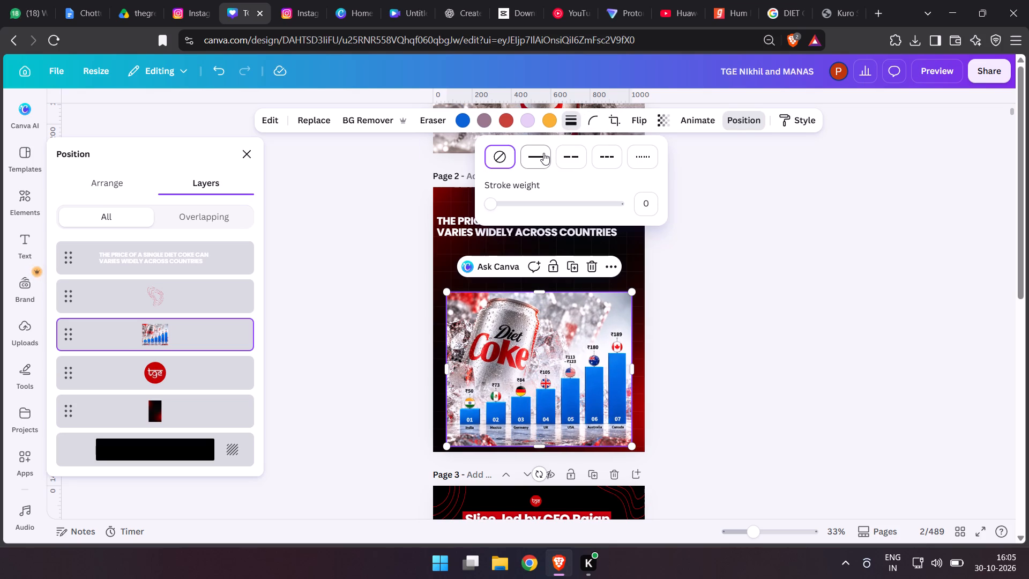
{"action": "left_click", "coordinate": [543, 153]}
{"action": "left_click", "coordinate": [566, 119]}
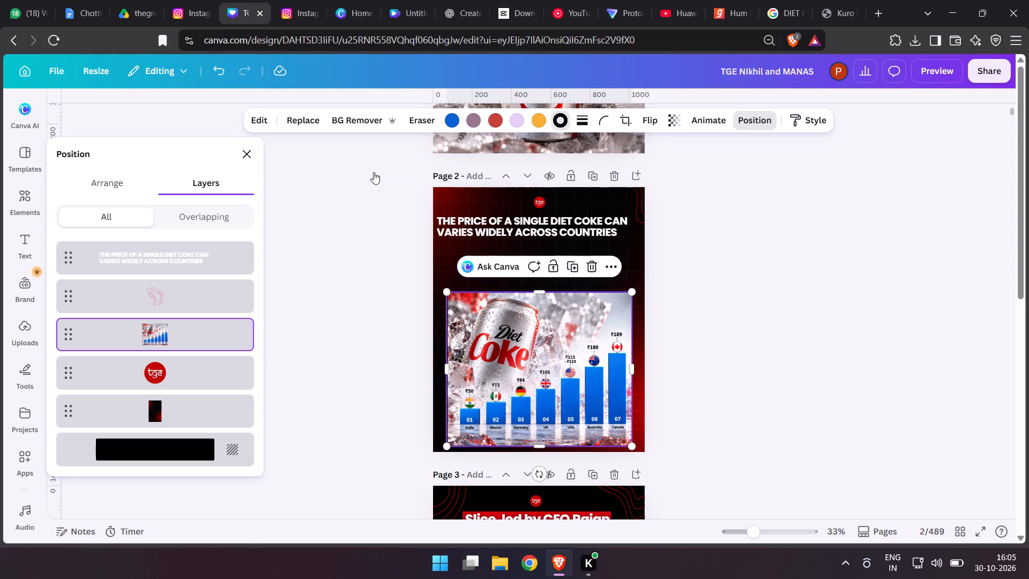
{"action": "left_click", "coordinate": [590, 110]}
{"action": "left_click", "coordinate": [585, 115]}
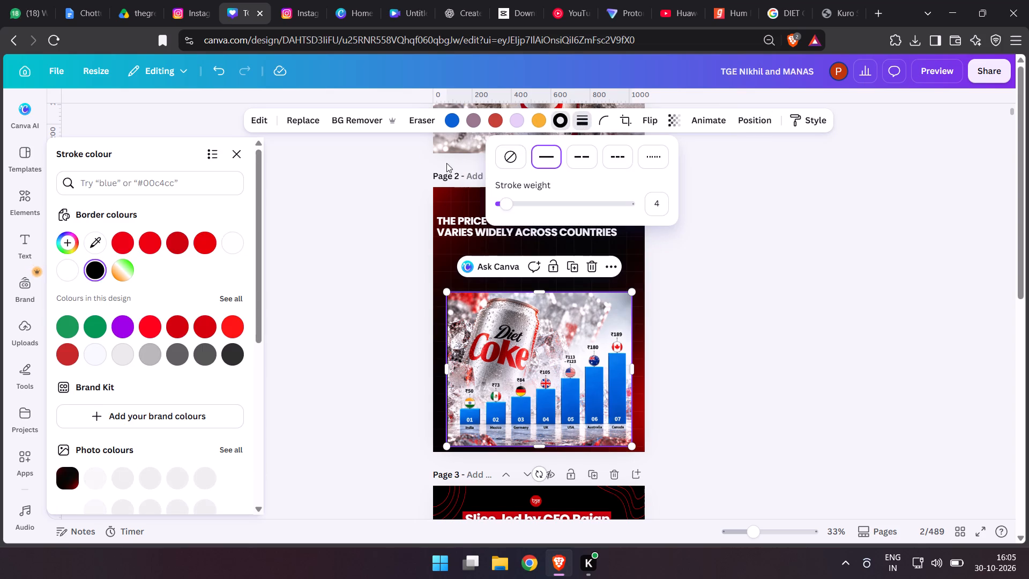
Change the chart image's border colour to the dark red from the border colours.
{"action": "left_click", "coordinate": [174, 244]}
{"action": "left_click", "coordinate": [760, 297]}
{"action": "left_click", "coordinate": [759, 291]}
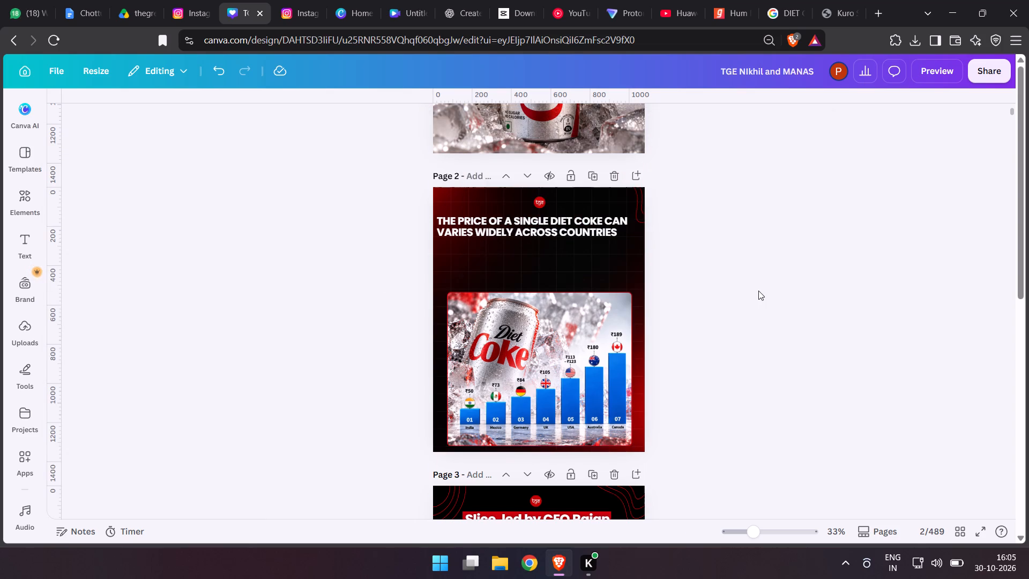
Thicken the chart image's border to a stroke weight of about 6.
{"action": "left_click", "coordinate": [592, 335]}
{"action": "left_click", "coordinate": [579, 122]}
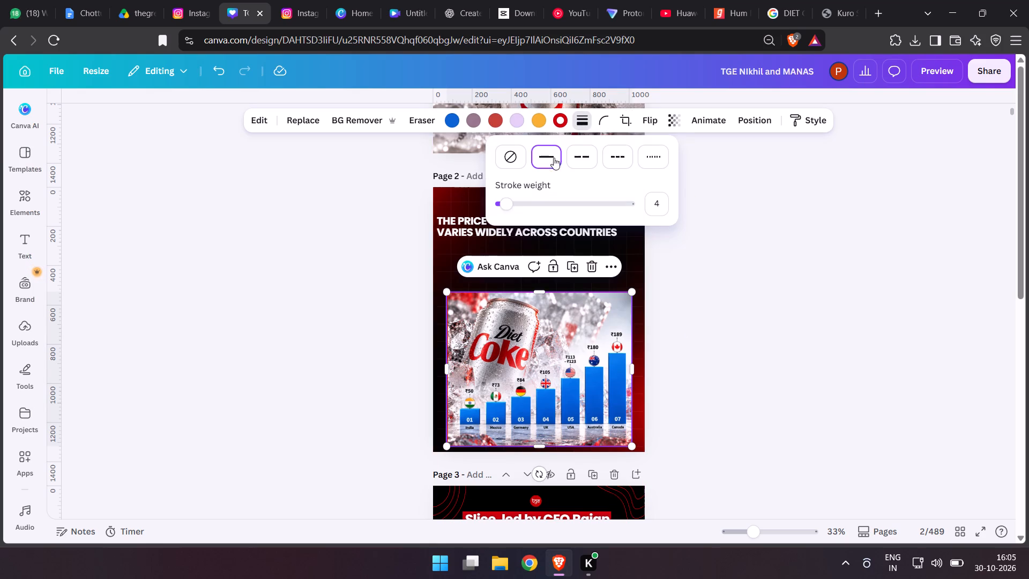
{"action": "left_click_drag", "start_coordinate": [512, 203], "coordinate": [508, 204]}
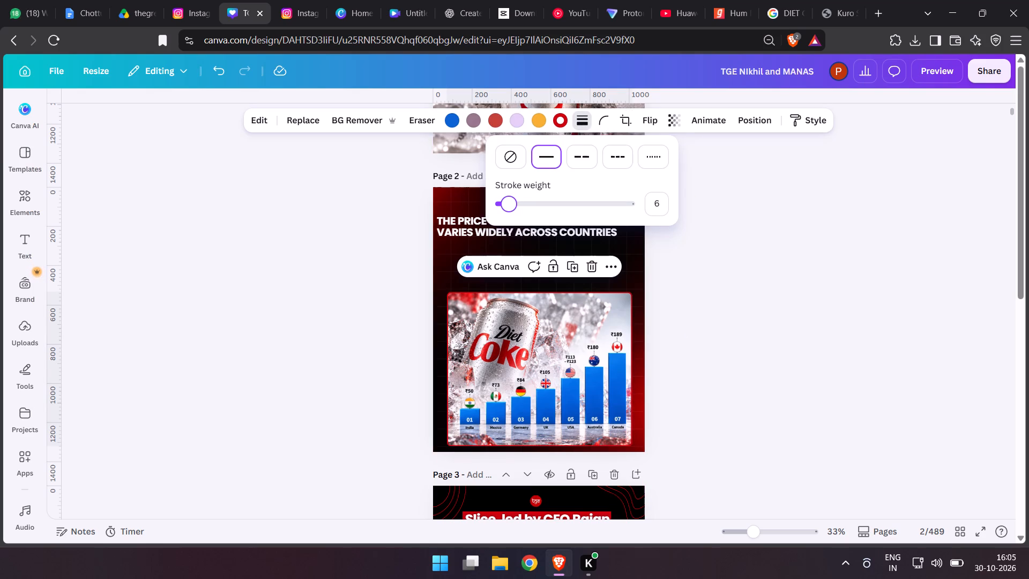
{"action": "left_click_drag", "start_coordinate": [508, 204], "coordinate": [507, 204]}
{"action": "double_click", "coordinate": [348, 343]}
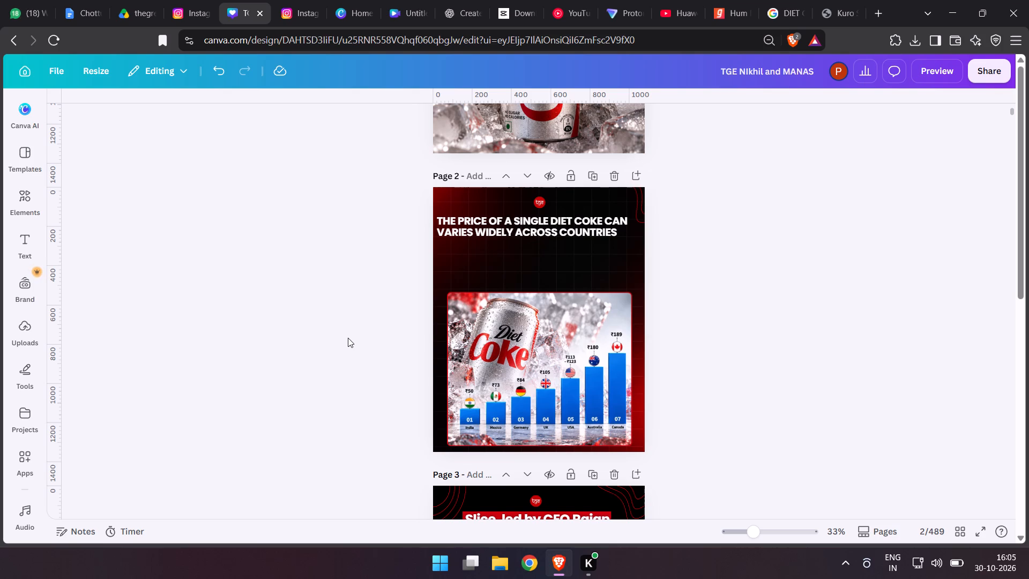
Extract the country price list text from the Instagram post's image and place it on page 2 between the headline and the chart.
{"action": "left_click", "coordinate": [166, 0]}
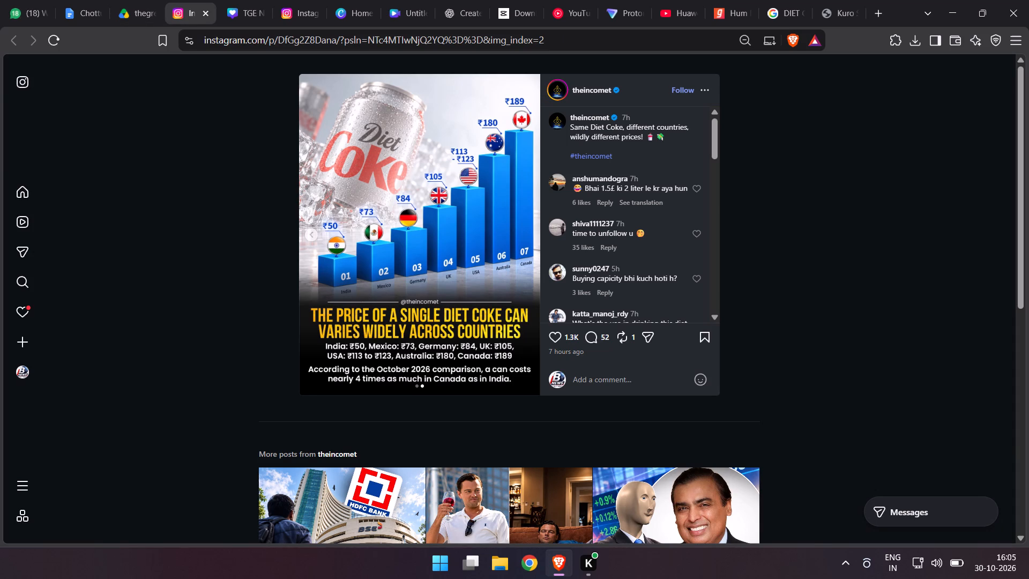
{"action": "key", "text": "shift+super+t"}
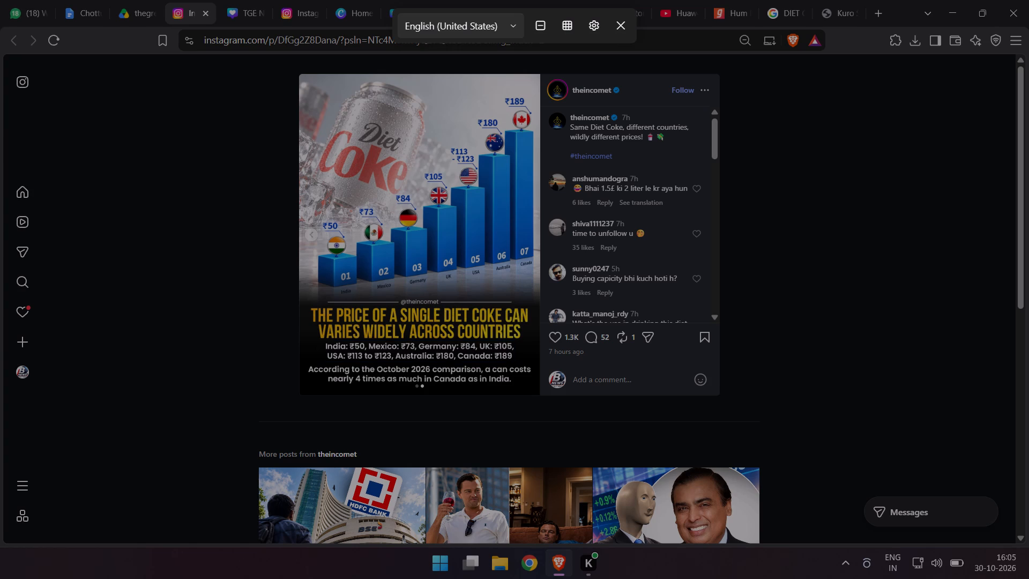
{"action": "left_click", "coordinate": [215, 0]}
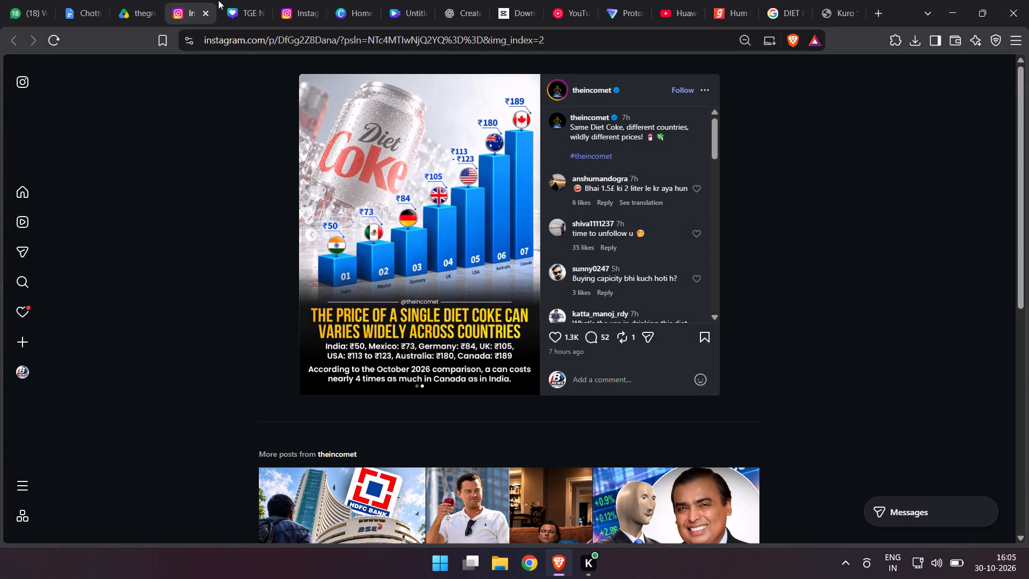
{"action": "left_click", "coordinate": [220, 0]}
{"action": "left_click", "coordinate": [494, 251]}
{"action": "key", "text": "ctrl+v"}
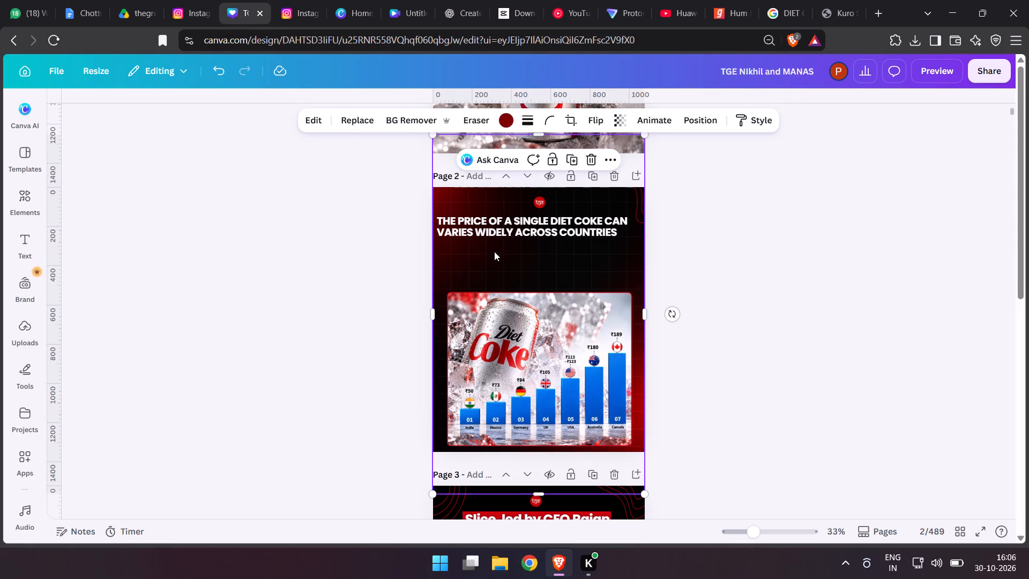
{"action": "left_click", "coordinate": [371, 295]}
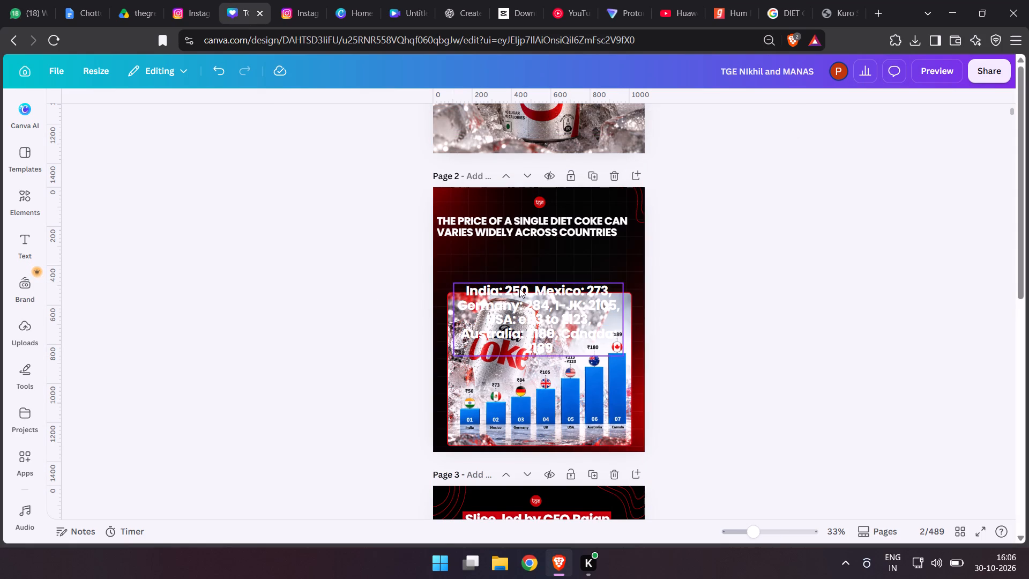
{"action": "left_click_drag", "start_coordinate": [534, 304], "coordinate": [528, 276]}
Set the first line of the pasted price text, India through UK, to font size 25.
{"action": "left_click", "coordinate": [526, 272]}
{"action": "left_click", "coordinate": [526, 263]}
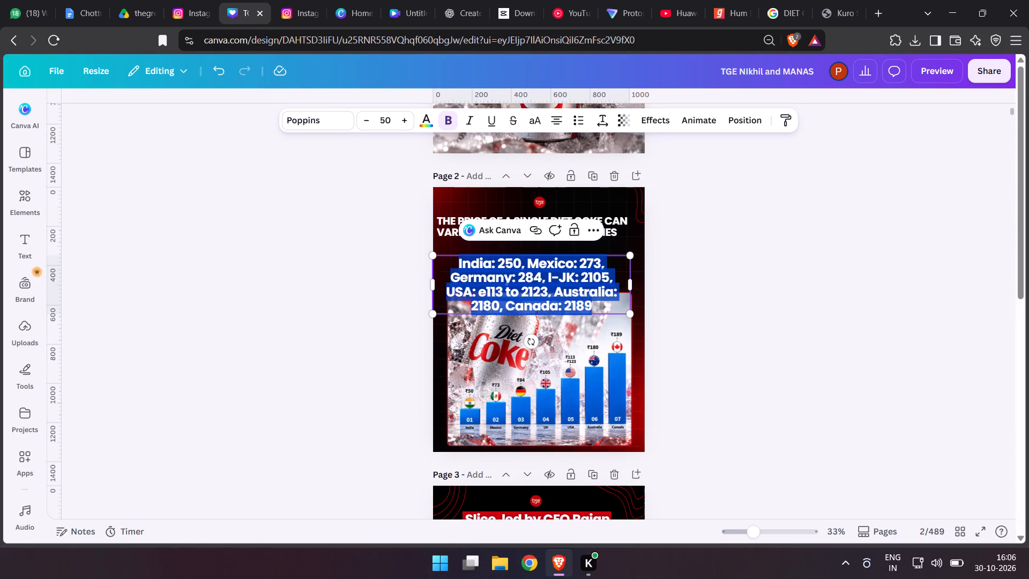
{"action": "left_click", "coordinate": [528, 263]}
{"action": "left_click", "coordinate": [394, 117]}
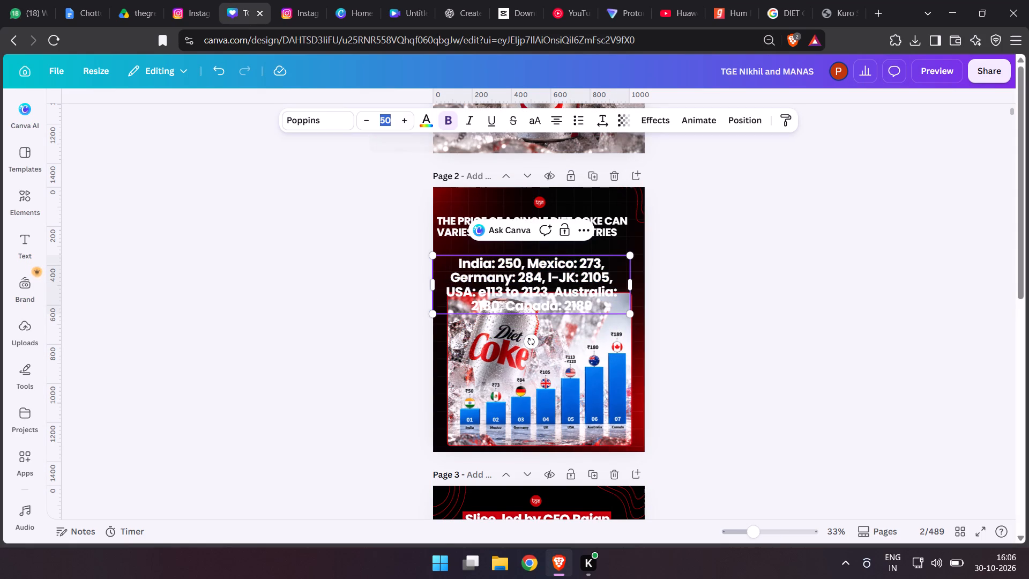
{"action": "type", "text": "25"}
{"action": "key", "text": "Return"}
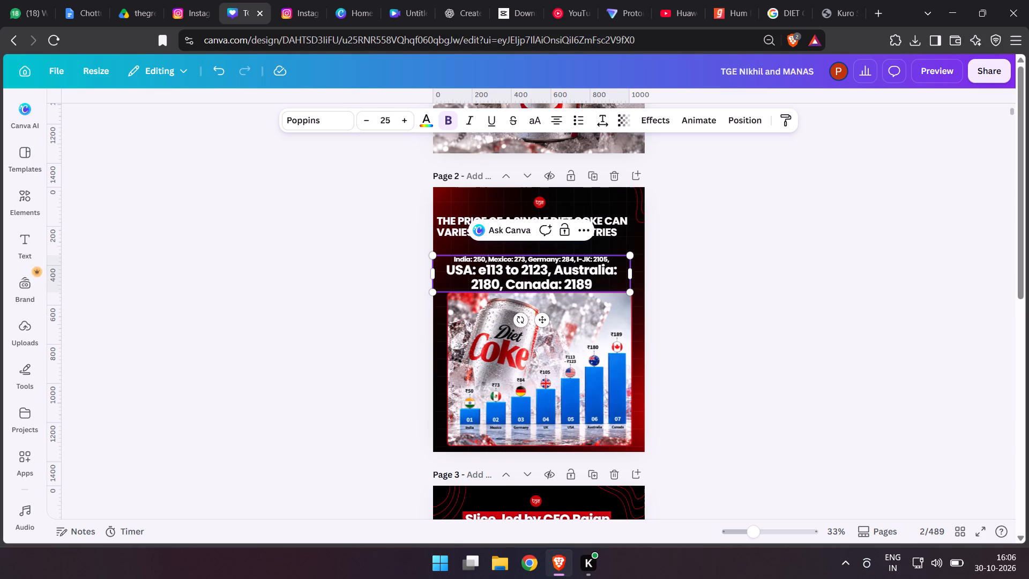
Undo the partial font-size change in the country price text and set the whole text to size 25.
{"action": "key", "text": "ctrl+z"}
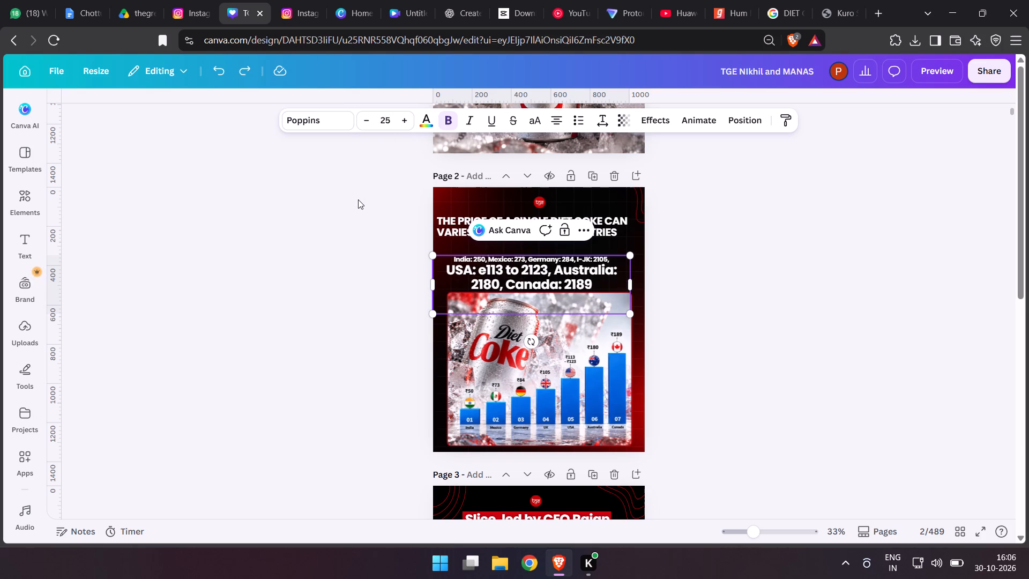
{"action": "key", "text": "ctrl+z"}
{"action": "left_click", "coordinate": [348, 263]}
{"action": "left_click", "coordinate": [471, 264]}
{"action": "left_click", "coordinate": [384, 113]}
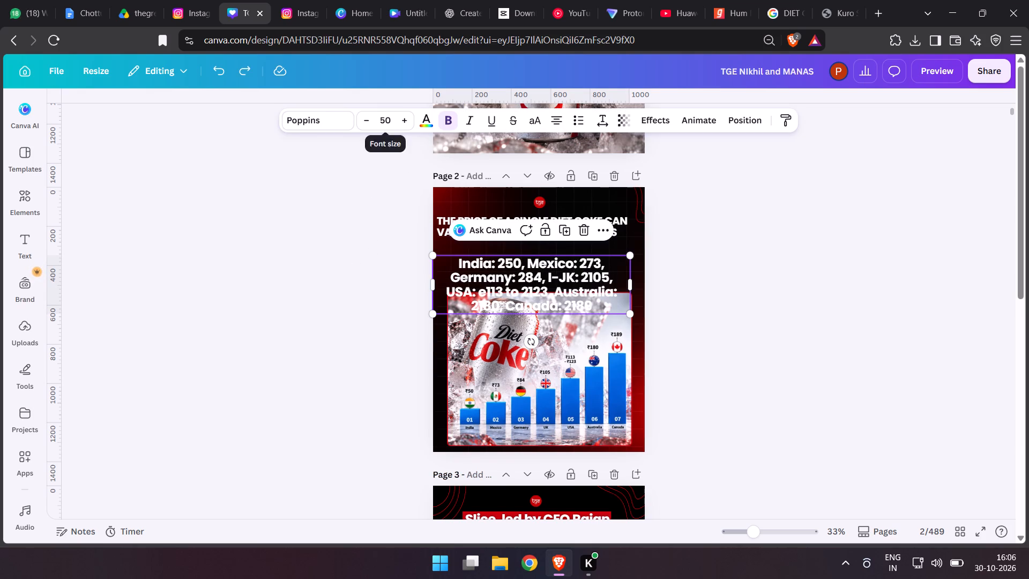
{"action": "type", "text": "25"}
{"action": "key", "text": "Return"}
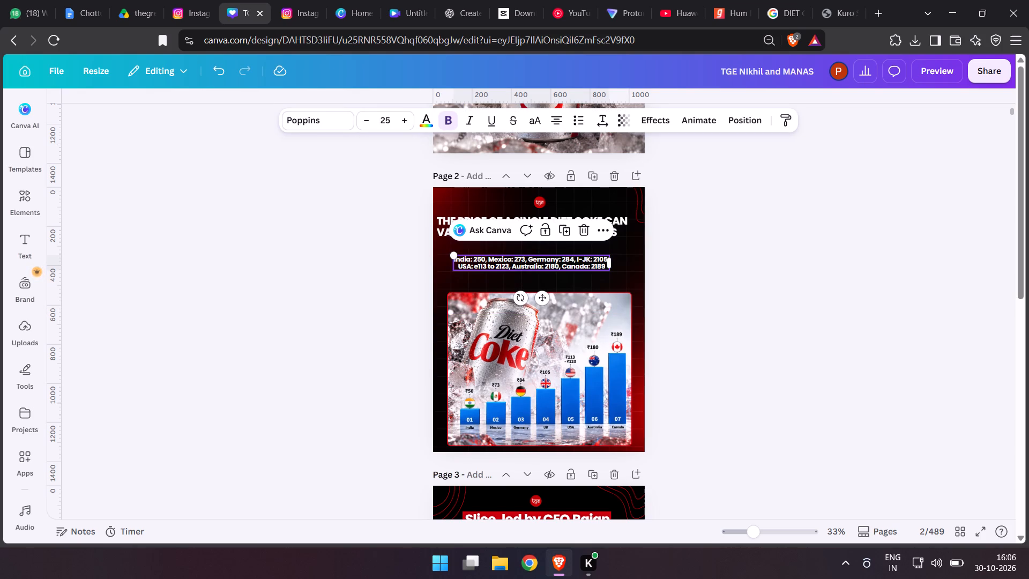
Break the country price text so that India, Mexico and Germany each stand on their own line.
{"action": "double_click", "coordinate": [487, 257]}
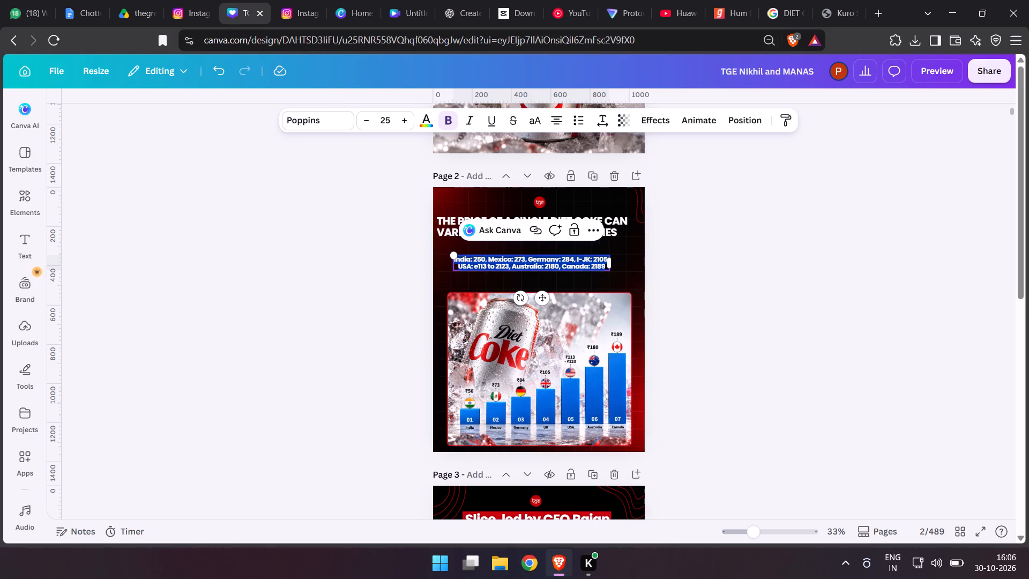
{"action": "key", "text": "BackSpace"}
{"action": "key", "text": "Return"}
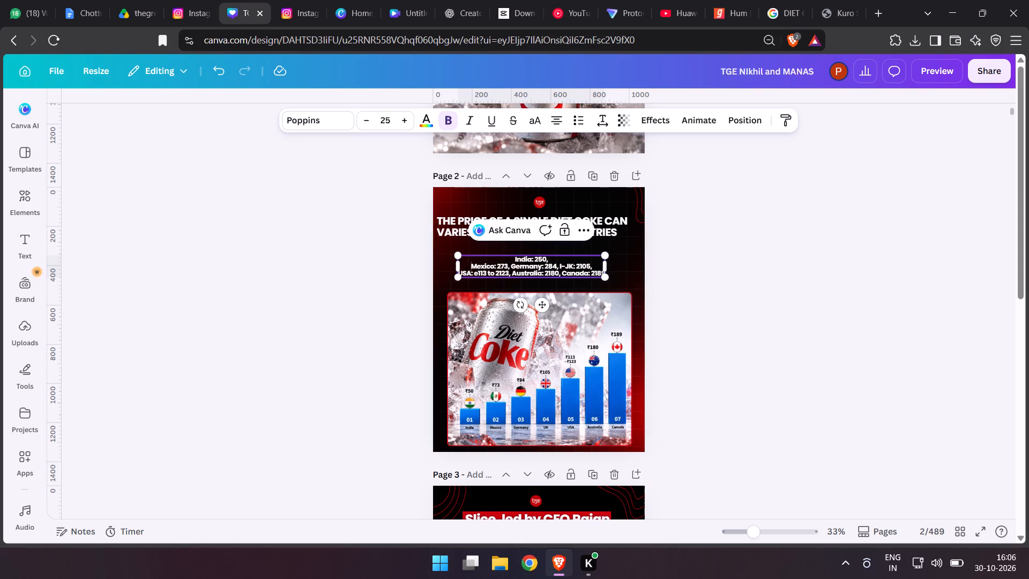
{"action": "left_click", "coordinate": [510, 264]}
{"action": "key", "text": "Return"}
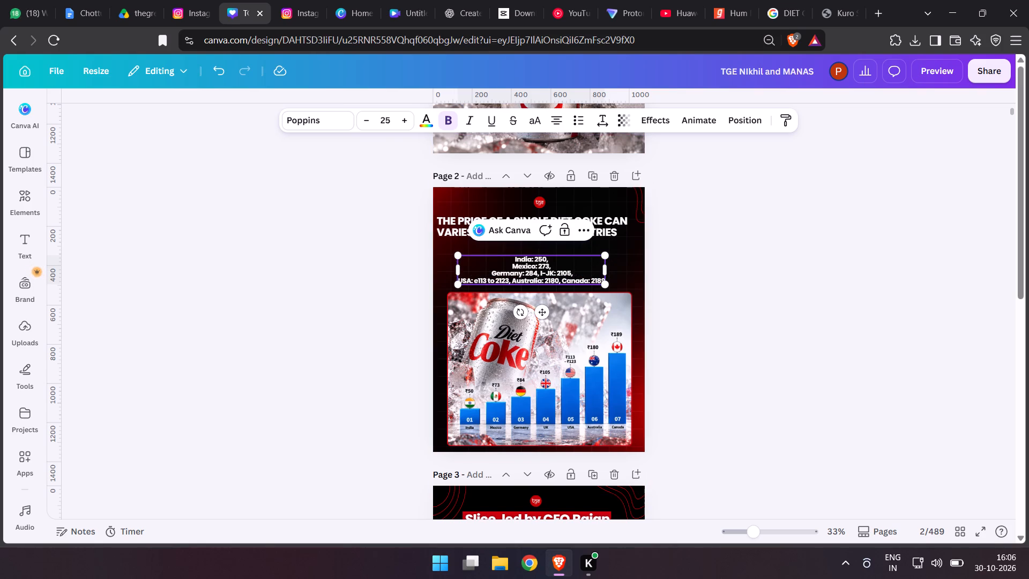
{"action": "left_click", "coordinate": [540, 273]}
{"action": "key", "text": "Return"}
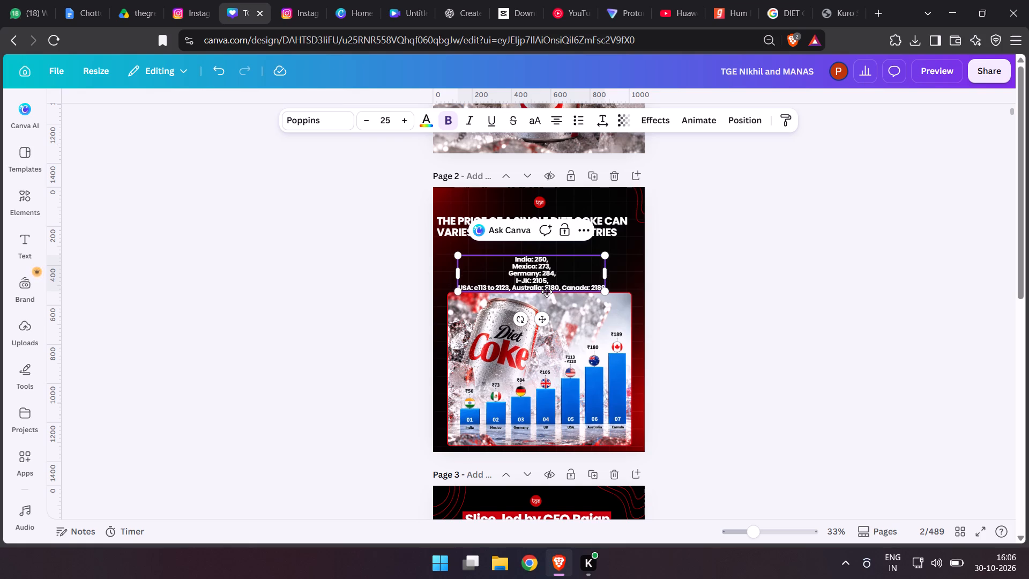
Start a new line before Australia in the country price text so the USA price stands alone.
{"action": "left_click", "coordinate": [512, 287]}
{"action": "key", "text": "Return"}
Move the country price text up to sit just below the headline, clear of the chart image.
{"action": "scroll", "coordinate": [529, 292], "scroll_direction": "down", "scroll_amount": 1}
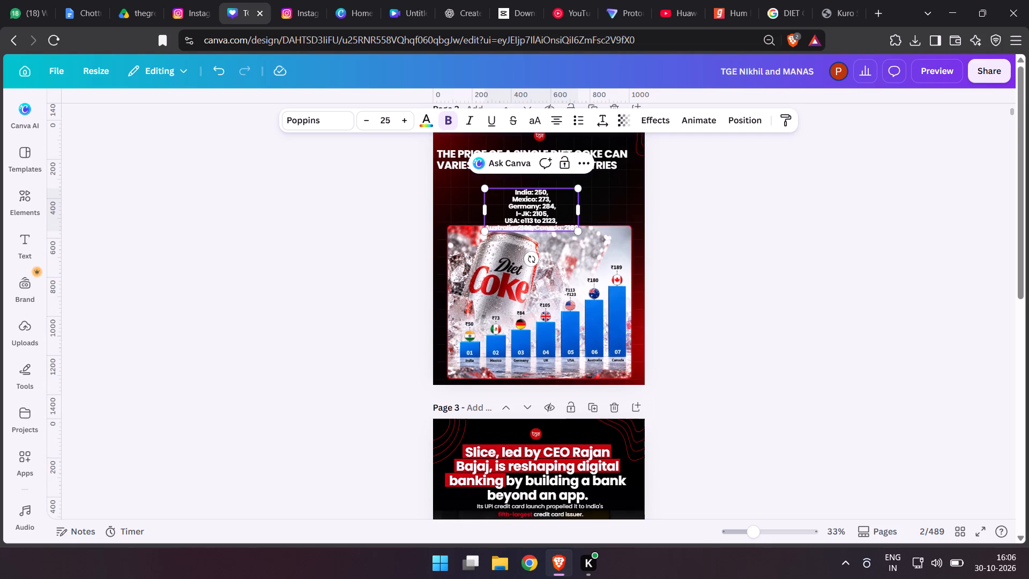
{"action": "left_click_drag", "start_coordinate": [531, 212], "coordinate": [530, 205]}
{"action": "left_click", "coordinate": [432, 217]}
{"action": "left_click_drag", "start_coordinate": [528, 203], "coordinate": [527, 190]}
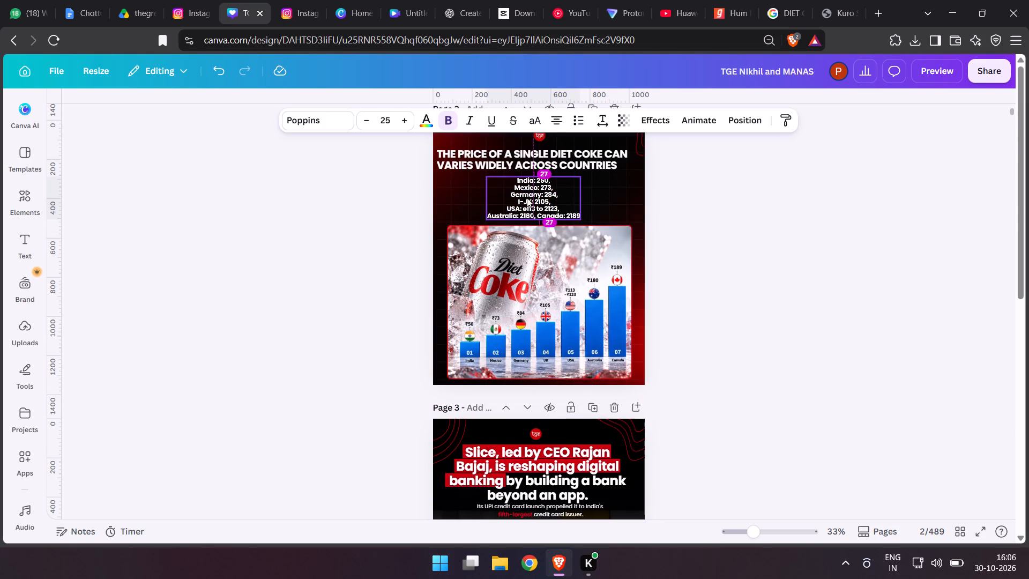
Put Canada on its own line in the country price text and widen the text box slightly.
{"action": "double_click", "coordinate": [534, 216]}
{"action": "left_click", "coordinate": [535, 215]}
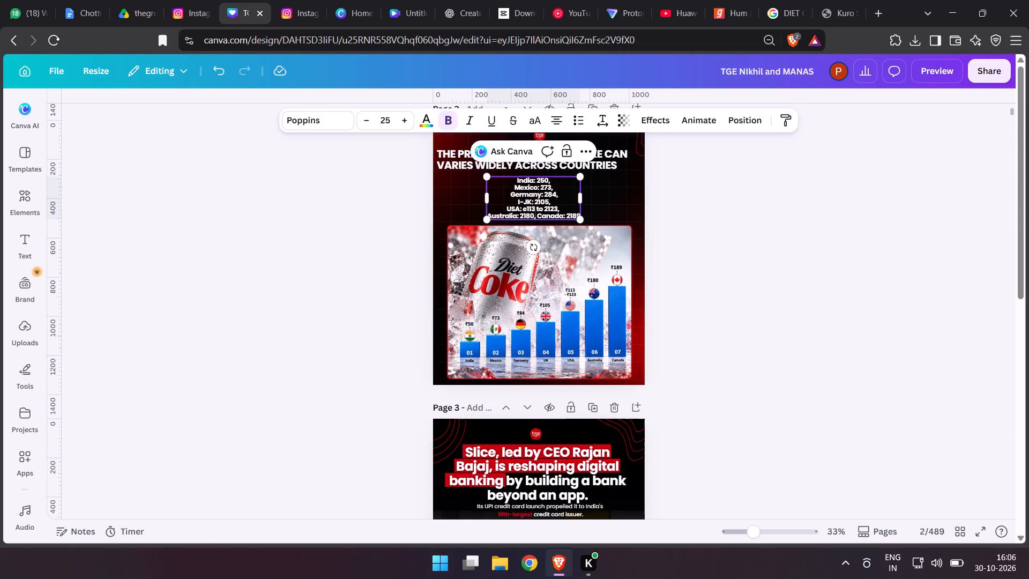
{"action": "left_click", "coordinate": [535, 215]}
{"action": "key", "text": "Return"}
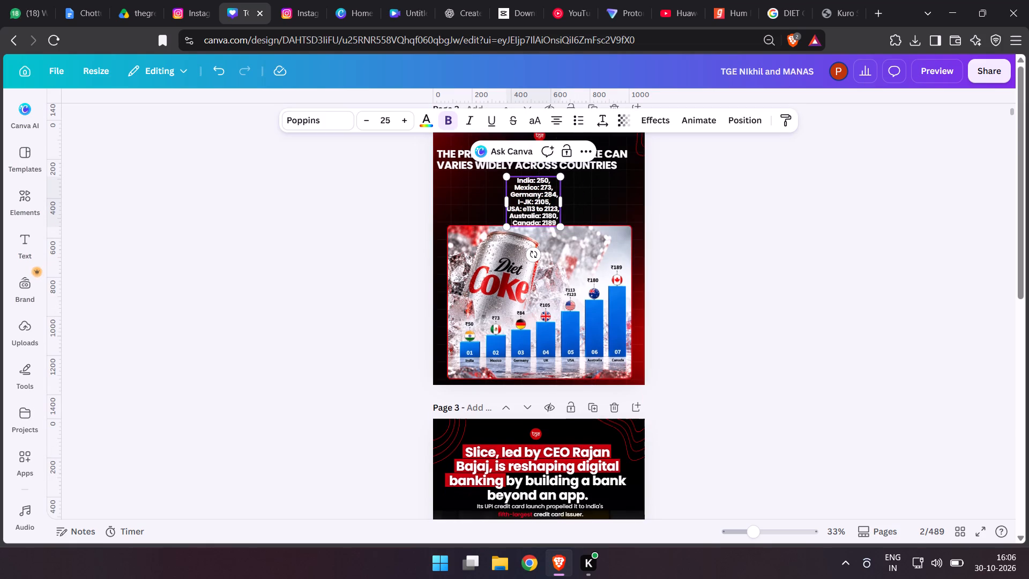
{"action": "left_click", "coordinate": [557, 218]}
{"action": "key", "text": "Return"}
{"action": "key", "text": "BackSpace"}
{"action": "left_click_drag", "start_coordinate": [563, 203], "coordinate": [572, 203]}
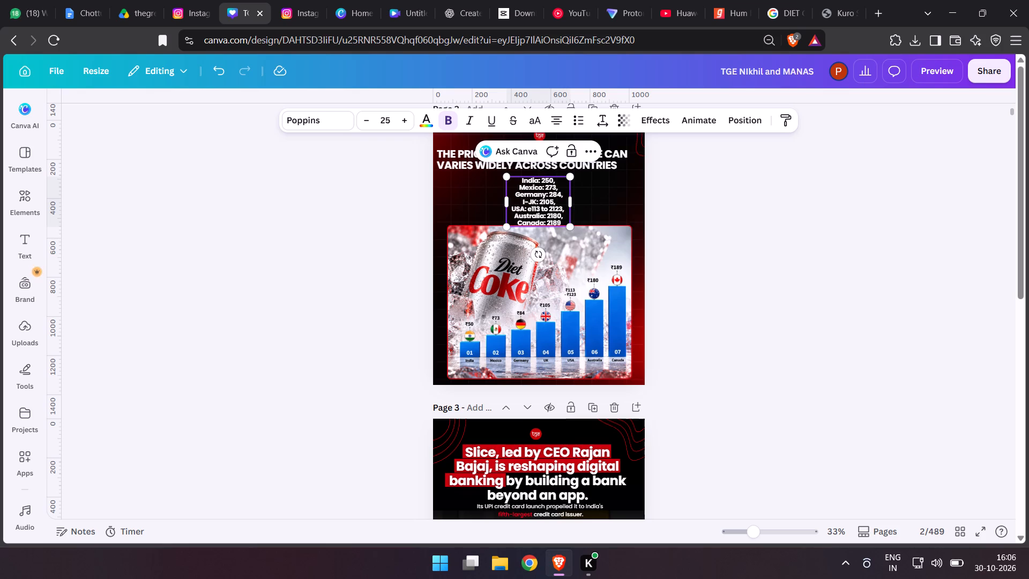
Delete the trailing commas from the Australia, USA, UK (I-JK), Germany, Mexico and India price lines.
{"action": "left_click", "coordinate": [565, 216]}
{"action": "key", "text": "BackSpace"}
{"action": "left_click", "coordinate": [564, 211]}
{"action": "key", "text": "BackSpace"}
{"action": "left_click", "coordinate": [558, 202]}
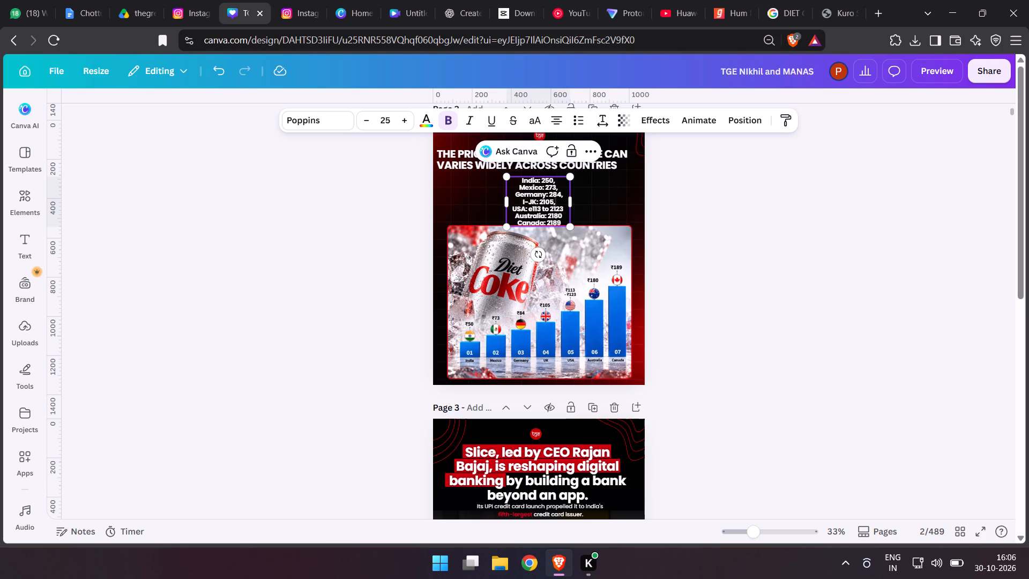
{"action": "key", "text": "BackSpace"}
{"action": "left_click", "coordinate": [565, 193]}
{"action": "key", "text": "BackSpace"}
{"action": "left_click", "coordinate": [558, 187]}
{"action": "key", "text": "BackSpace"}
{"action": "left_click", "coordinate": [557, 182]}
{"action": "key", "text": "BackSpace"}
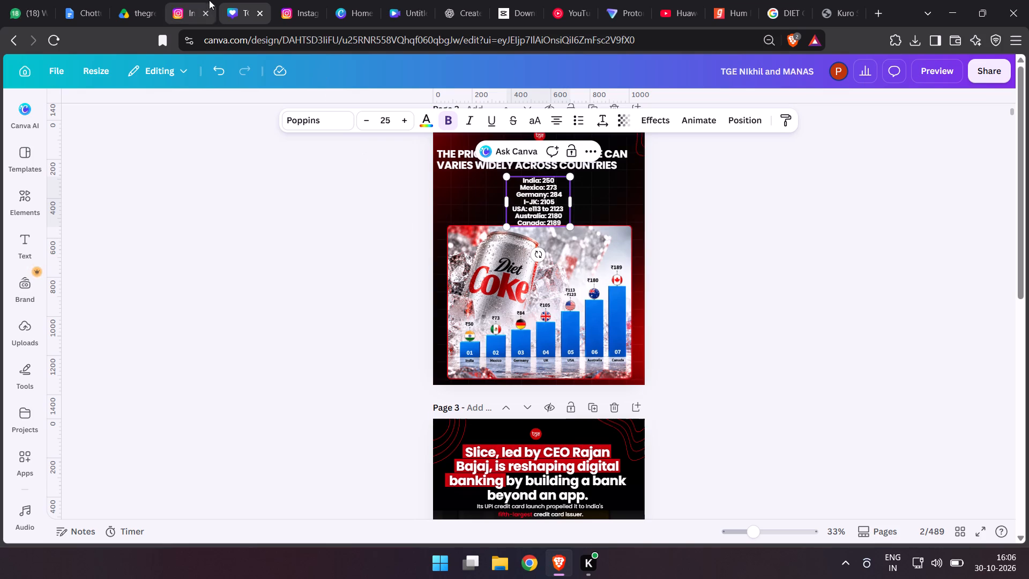
Capture a screenshot of the country prices and October 2026 comparison text at the bottom of the Instagram post.
{"action": "left_click", "coordinate": [187, 7]}
{"action": "key", "text": "shift+super+s"}
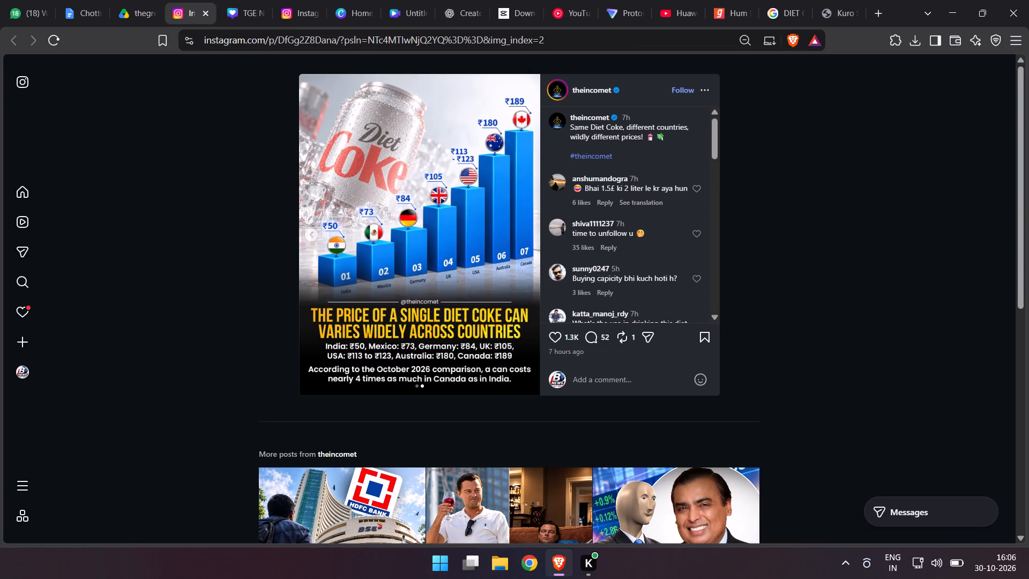
{"action": "left_click_drag", "start_coordinate": [296, 336], "coordinate": [484, 384]}
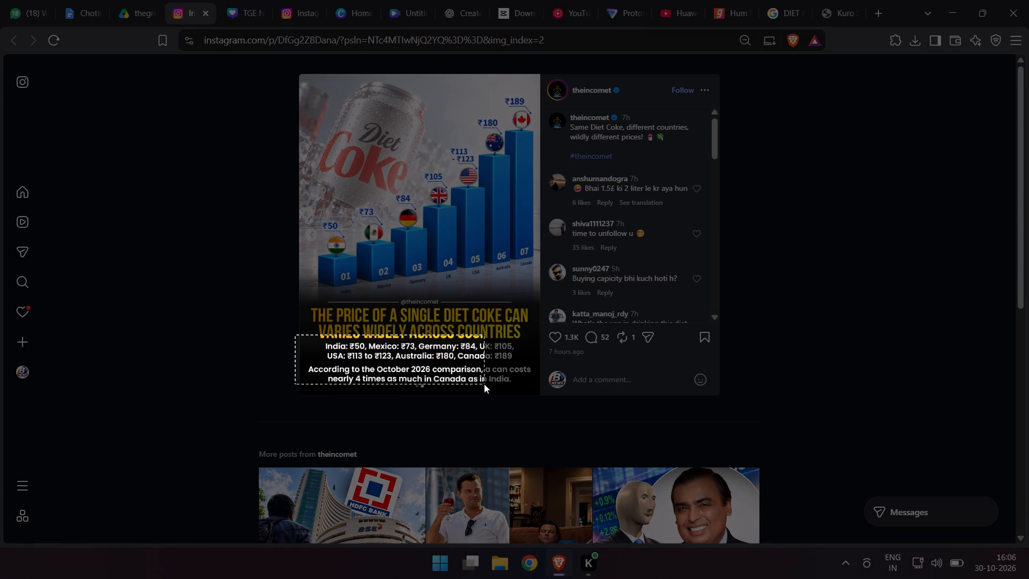
{"action": "left_click_drag", "start_coordinate": [484, 384], "coordinate": [534, 387]}
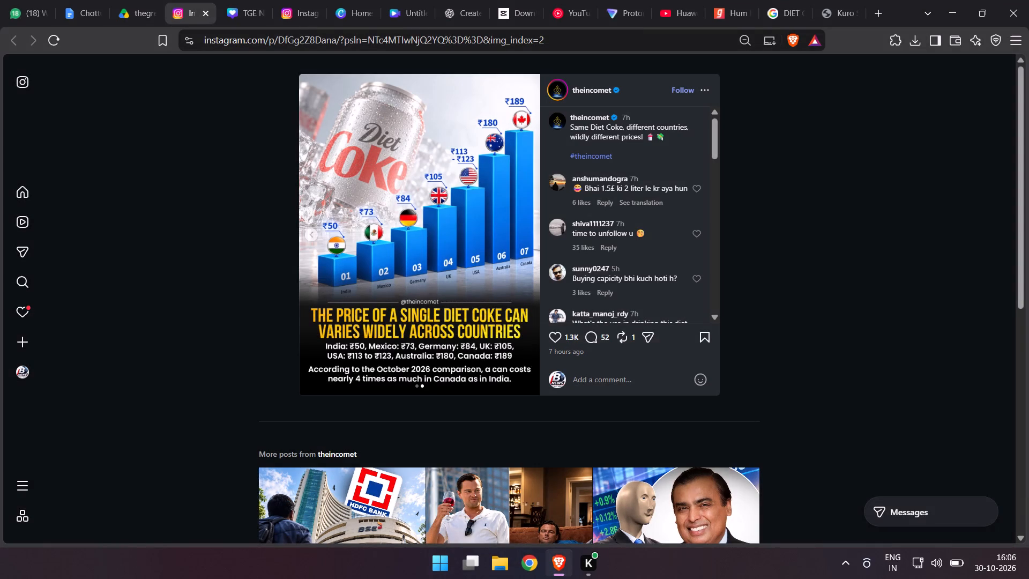
Back in the Canva design, set the page 2 chart image's transparency to 0.
{"action": "left_click", "coordinate": [243, 0]}
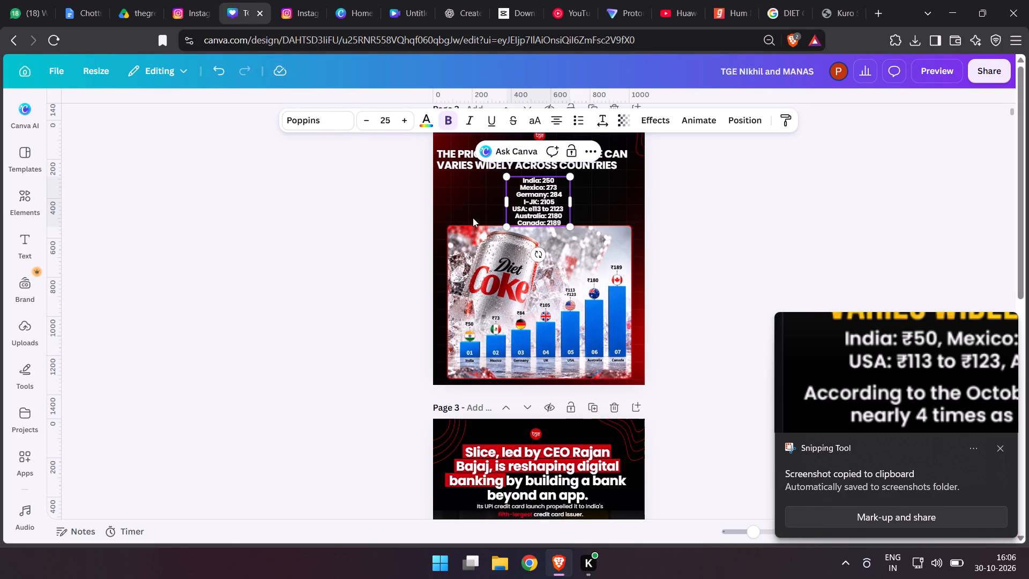
{"action": "left_click", "coordinate": [525, 305]}
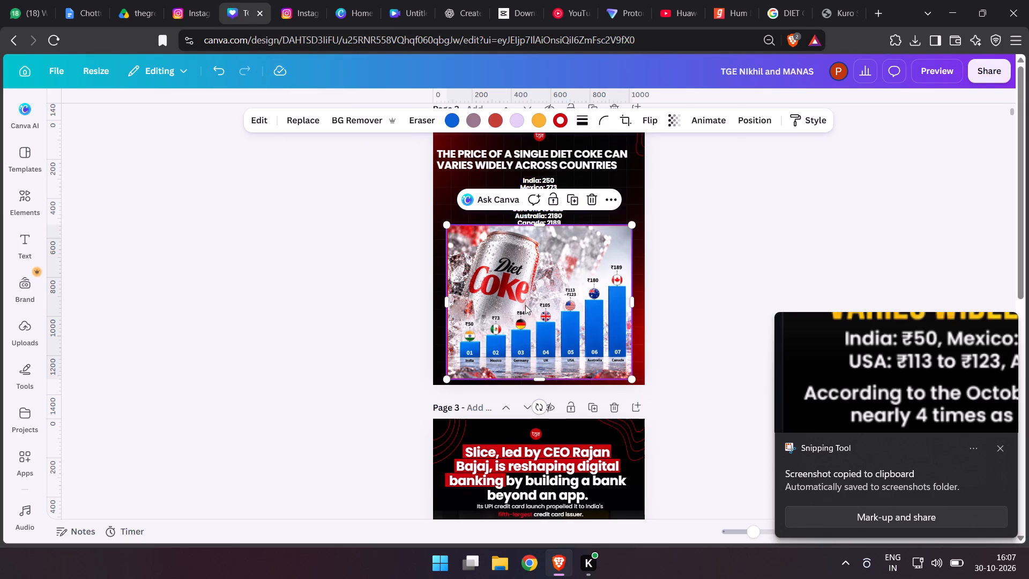
{"action": "left_click", "coordinate": [667, 118]}
{"action": "left_click_drag", "start_coordinate": [641, 173], "coordinate": [595, 187]}
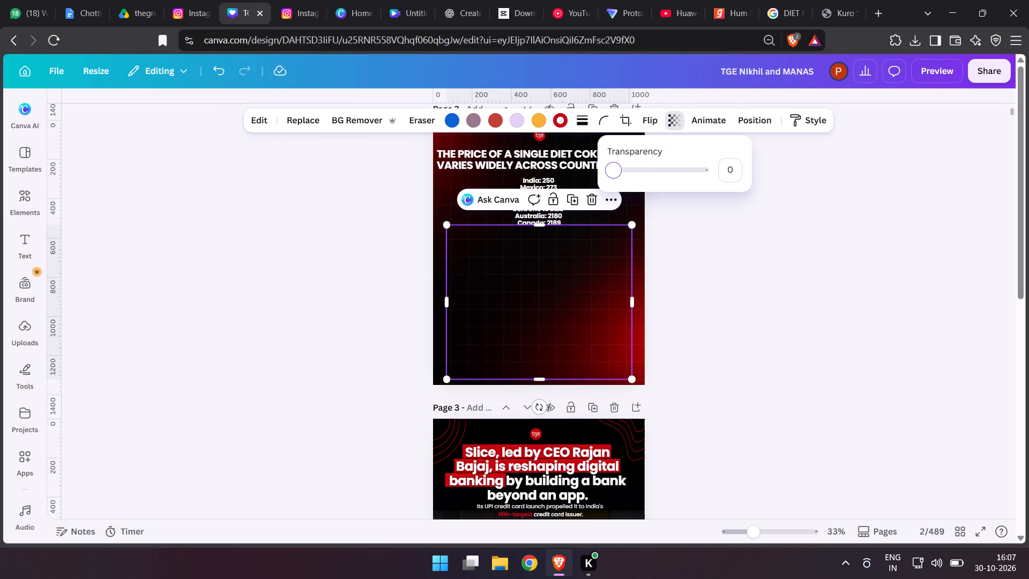
{"action": "left_click_drag", "start_coordinate": [595, 187], "coordinate": [590, 189]}
{"action": "double_click", "coordinate": [690, 268]}
Paste the captured price text screenshot onto page 2 and place it below the country price text.
{"action": "left_click", "coordinate": [533, 301]}
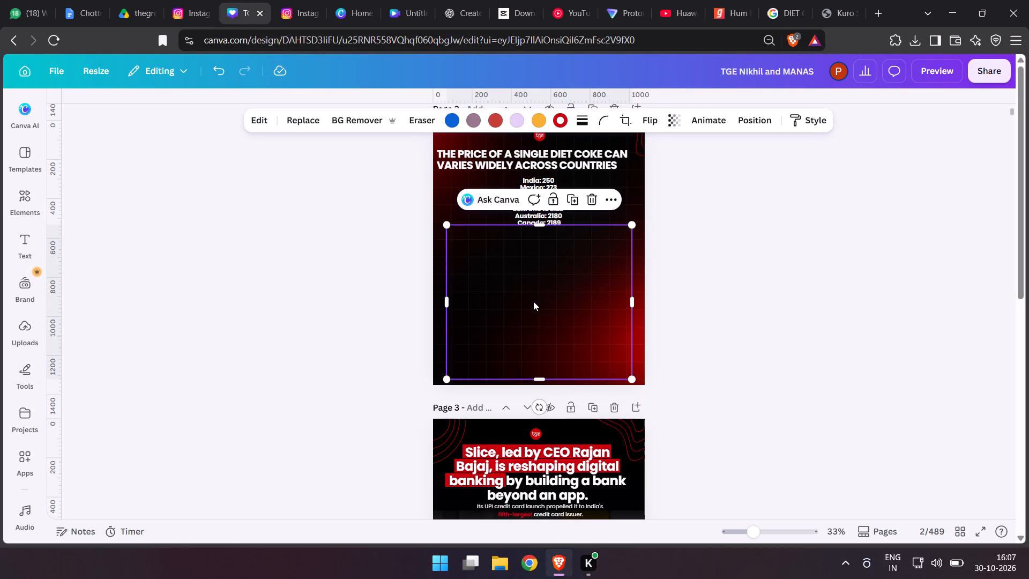
{"action": "key", "text": "ctrl+v"}
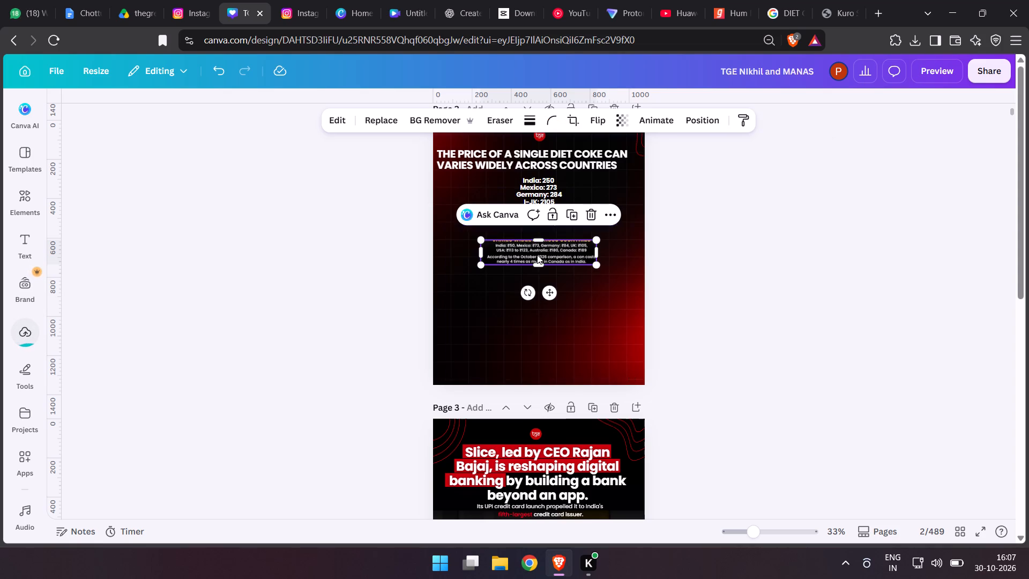
{"action": "left_click_drag", "start_coordinate": [538, 248], "coordinate": [543, 271]}
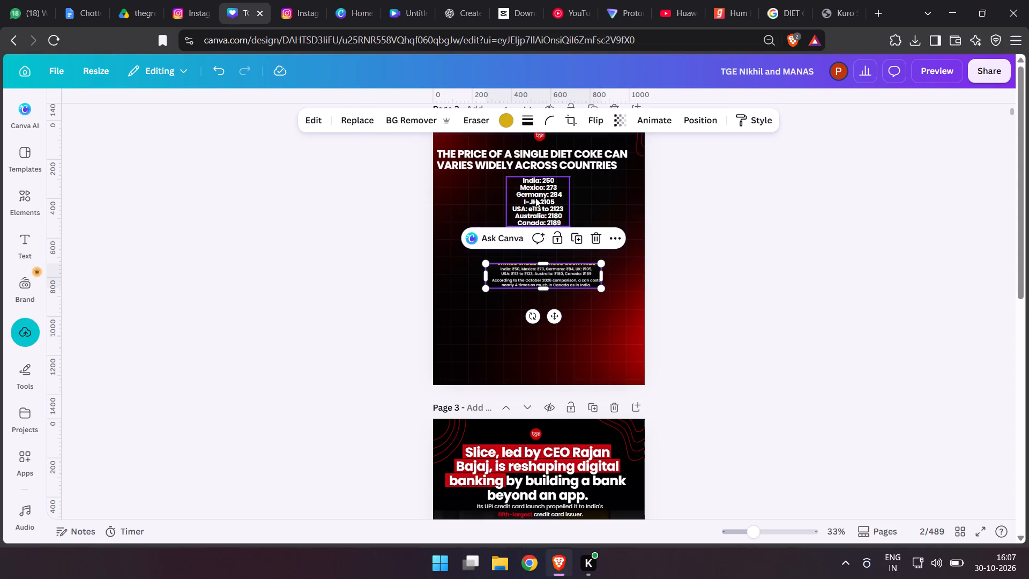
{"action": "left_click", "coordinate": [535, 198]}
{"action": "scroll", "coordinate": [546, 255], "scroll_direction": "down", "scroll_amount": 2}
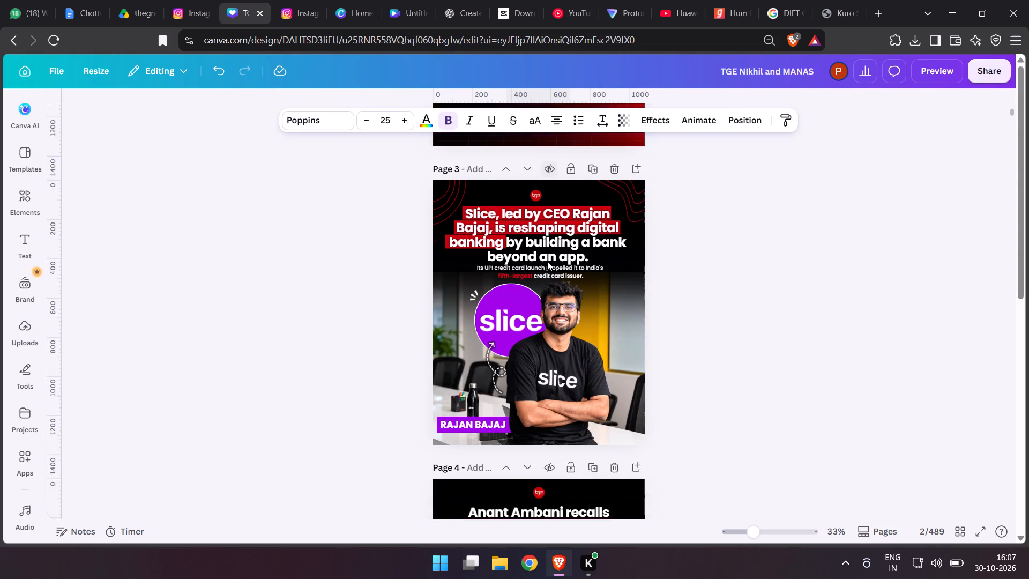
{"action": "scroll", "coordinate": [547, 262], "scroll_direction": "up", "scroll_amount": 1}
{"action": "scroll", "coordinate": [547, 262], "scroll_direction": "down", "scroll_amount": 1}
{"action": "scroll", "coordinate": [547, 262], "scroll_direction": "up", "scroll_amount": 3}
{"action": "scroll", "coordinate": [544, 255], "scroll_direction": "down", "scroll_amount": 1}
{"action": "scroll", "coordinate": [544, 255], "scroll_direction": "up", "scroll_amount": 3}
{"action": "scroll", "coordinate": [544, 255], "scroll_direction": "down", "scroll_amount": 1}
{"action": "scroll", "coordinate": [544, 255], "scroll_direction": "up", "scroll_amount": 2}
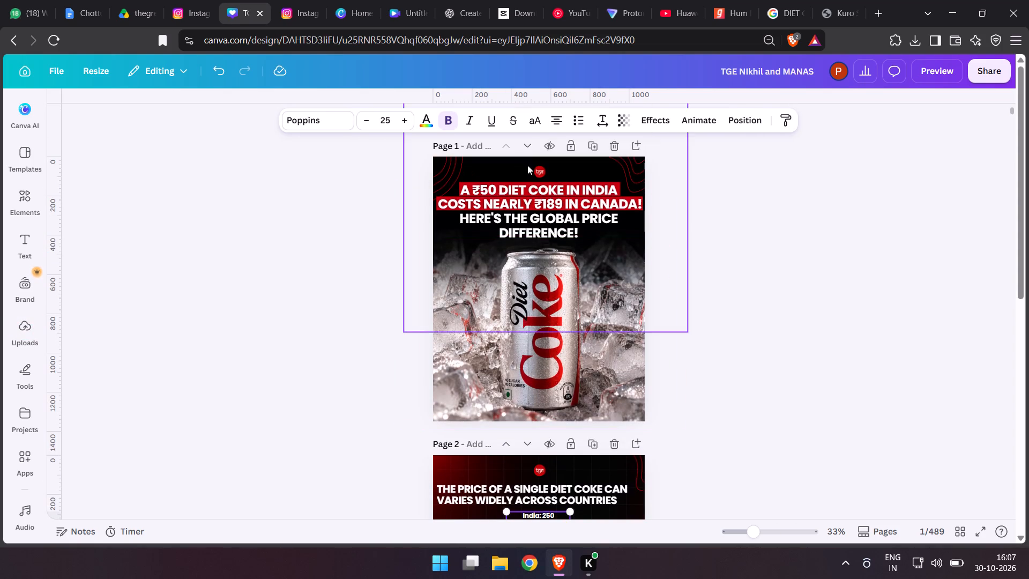
Copy the ₹ symbol in front of 189 from the page 1 headline.
{"action": "double_click", "coordinate": [541, 202]}
{"action": "left_click_drag", "start_coordinate": [541, 202], "coordinate": [534, 201]}
{"action": "left_click", "coordinate": [535, 202]}
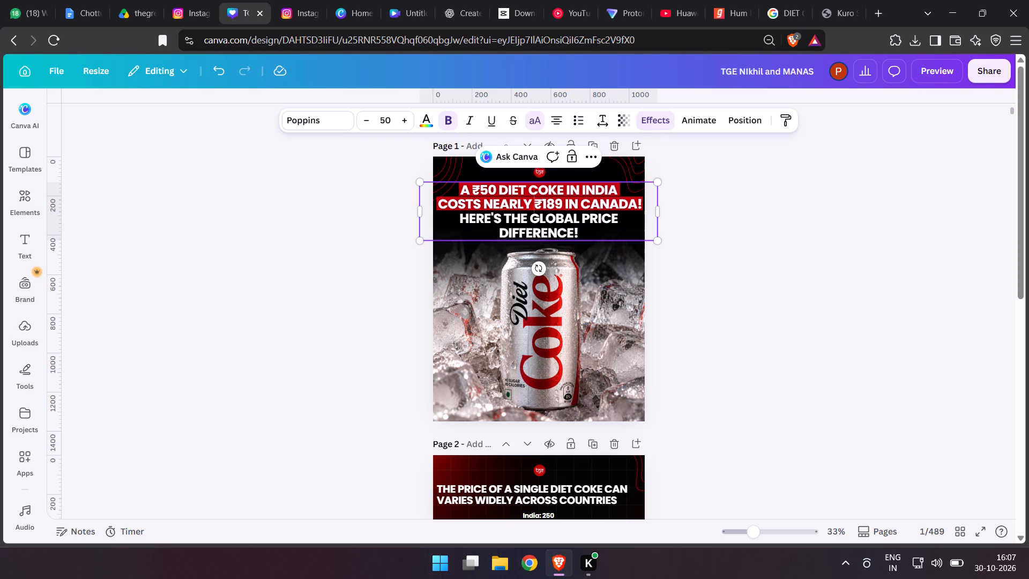
{"action": "left_click", "coordinate": [540, 203]}
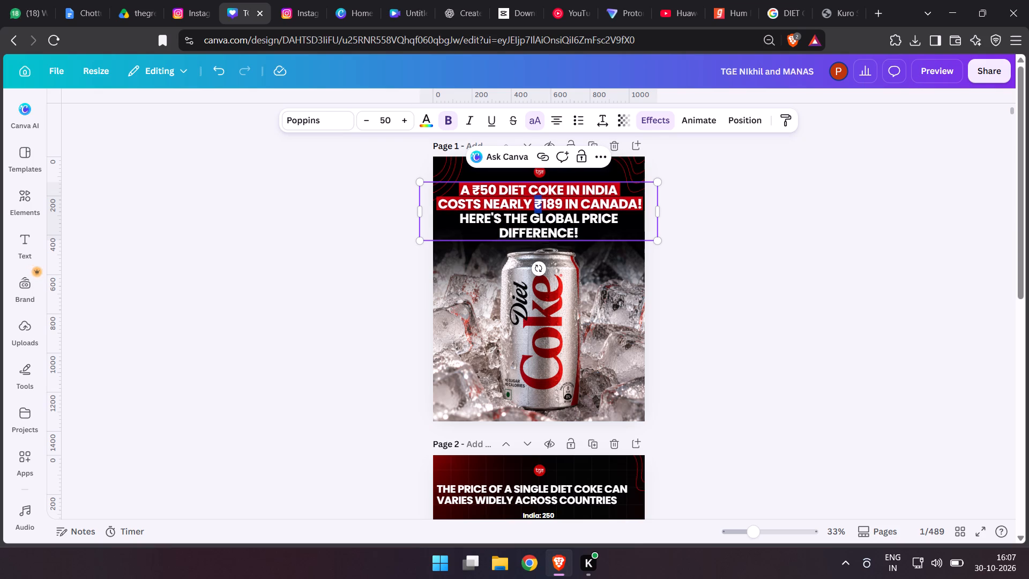
{"action": "key", "text": "ctrl+c"}
Replace the leading 2 with the copied ₹ symbol in page 2's India and Mexico prices, giving ₹50 and ₹73.
{"action": "scroll", "coordinate": [399, 342], "scroll_direction": "down", "scroll_amount": 2}
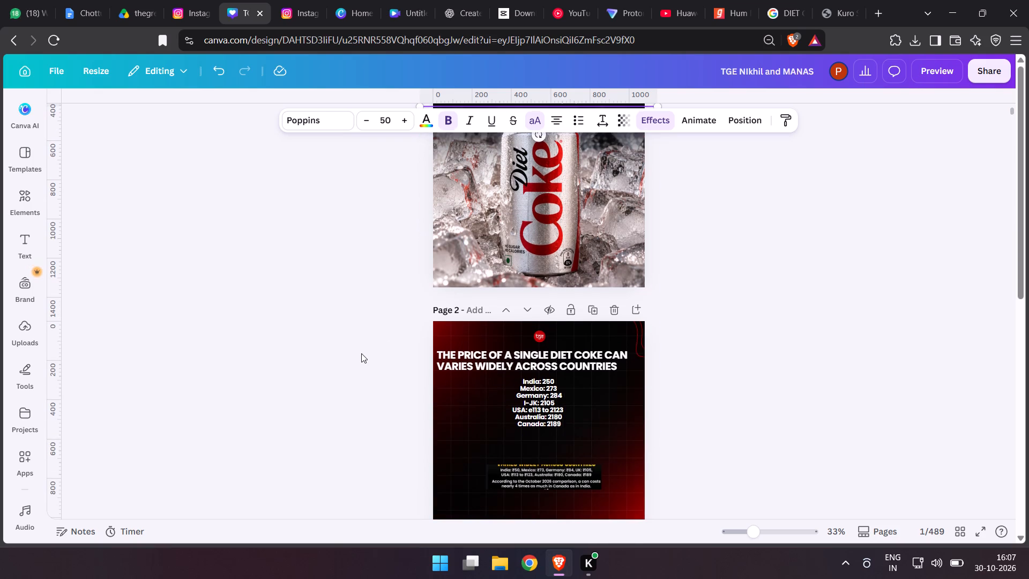
{"action": "scroll", "coordinate": [361, 353], "scroll_direction": "down", "scroll_amount": 2}
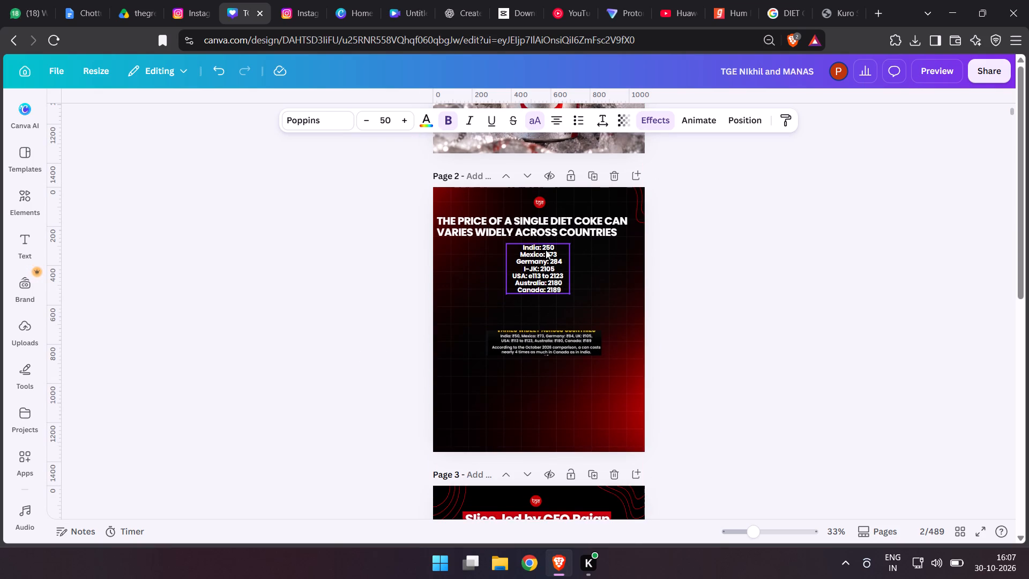
{"action": "double_click", "coordinate": [543, 247]}
{"action": "left_click", "coordinate": [545, 247]}
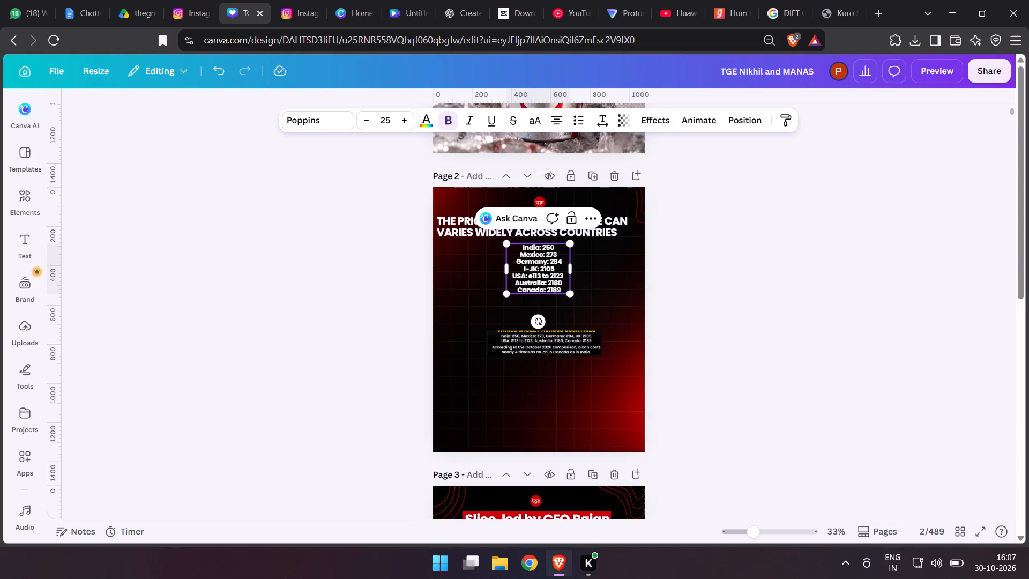
{"action": "key", "text": "BackSpace"}
{"action": "key", "text": "ctrl+v"}
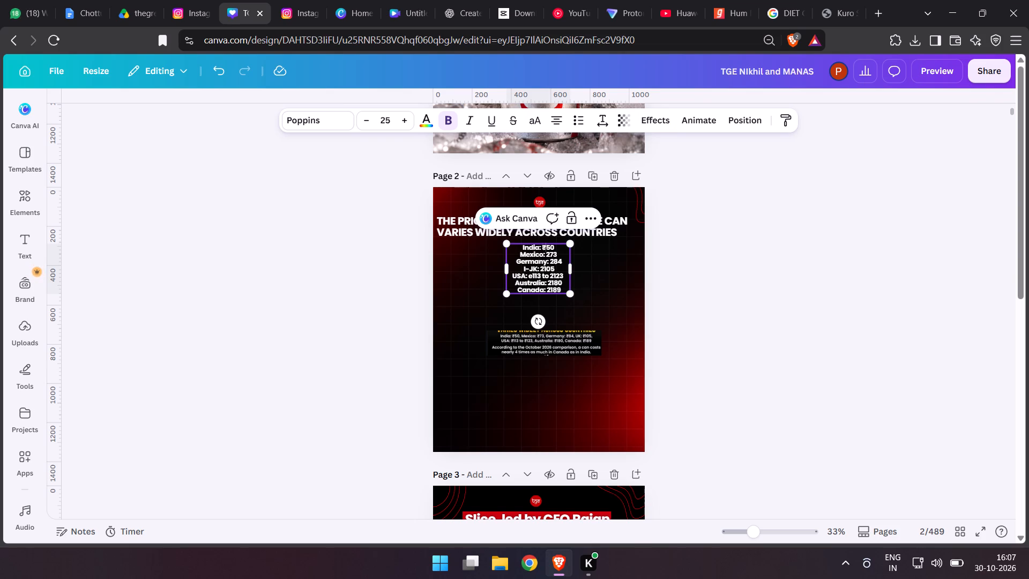
{"action": "left_click", "coordinate": [549, 251]}
{"action": "key", "text": "BackSpace"}
{"action": "key", "text": "ctrl+v"}
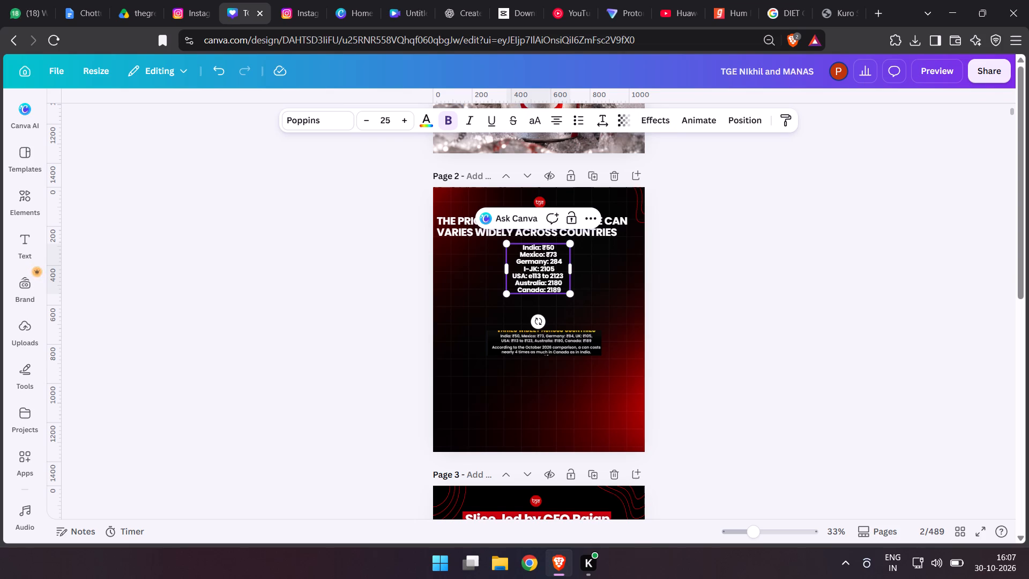
Remove the leading 2 from Germany's price, leaving 84, and try to paste the ₹ symbol in its place.
{"action": "left_click", "coordinate": [553, 261]}
{"action": "key", "text": "BackSpace"}
{"action": "key", "text": "ctrl+c"}
{"action": "key", "text": "ctrl+v"}
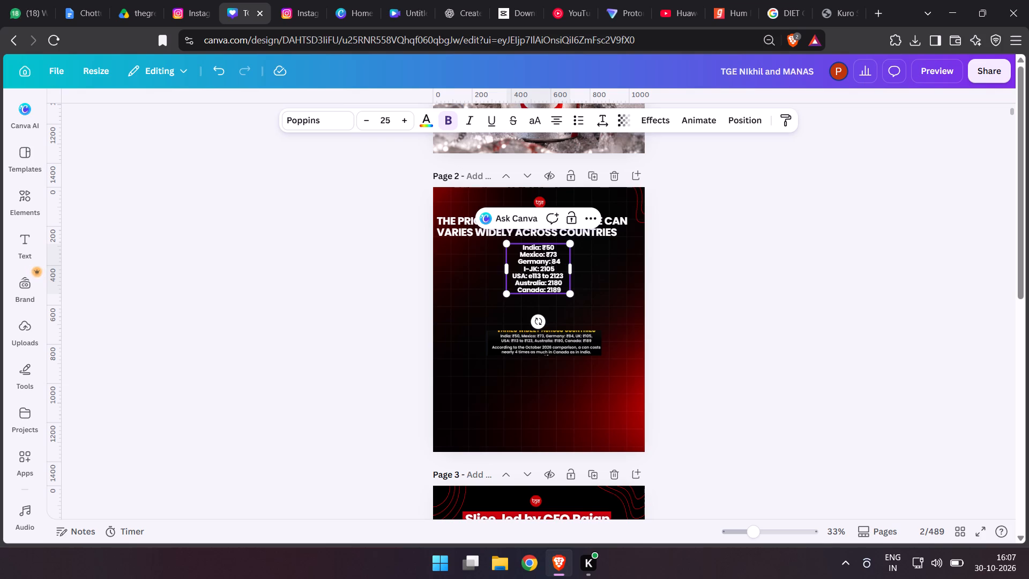
{"action": "key", "text": "ctrl+z"}
{"action": "left_click", "coordinate": [555, 261]}
{"action": "key", "text": "BackSpace"}
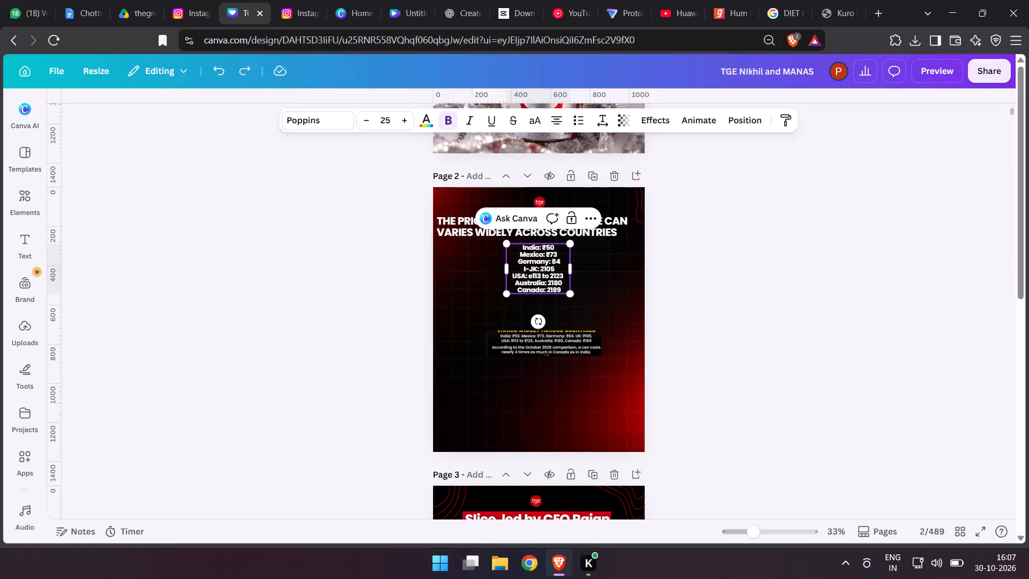
{"action": "key", "text": "ctrl+v"}
{"action": "key", "text": "ctrl+v"}
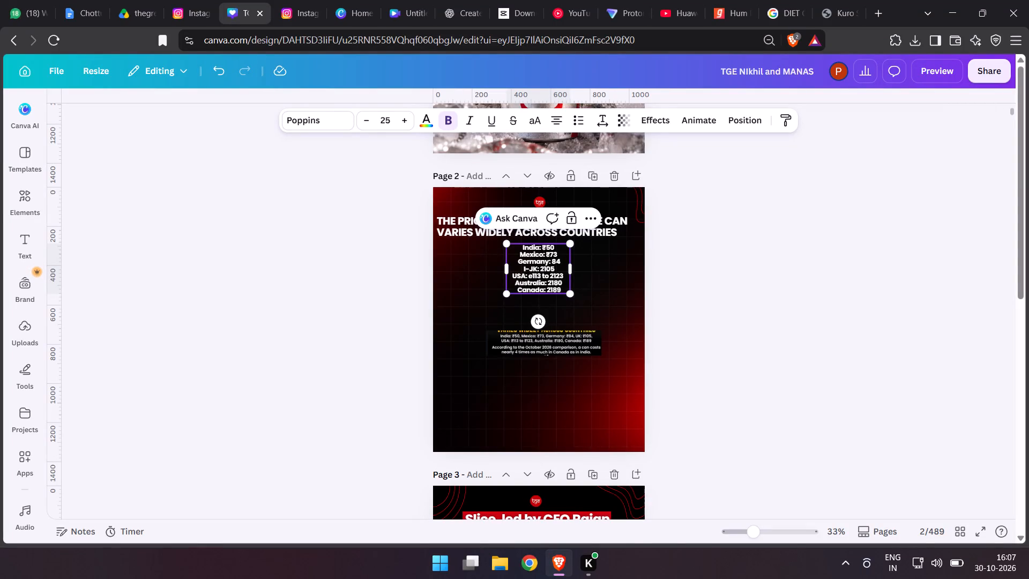
Copy the ₹ symbol within page 2's price list and insert it before Germany's 84, giving ₹84.
{"action": "left_click", "coordinate": [550, 253]}
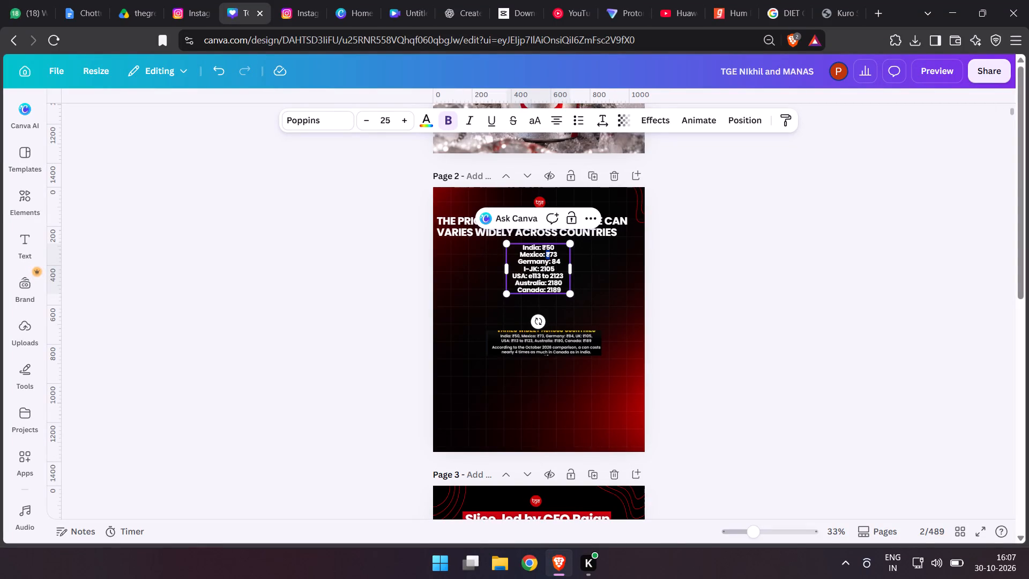
{"action": "key", "text": "ctrl+c"}
{"action": "left_click", "coordinate": [551, 259]}
{"action": "key", "text": "ctrl+v"}
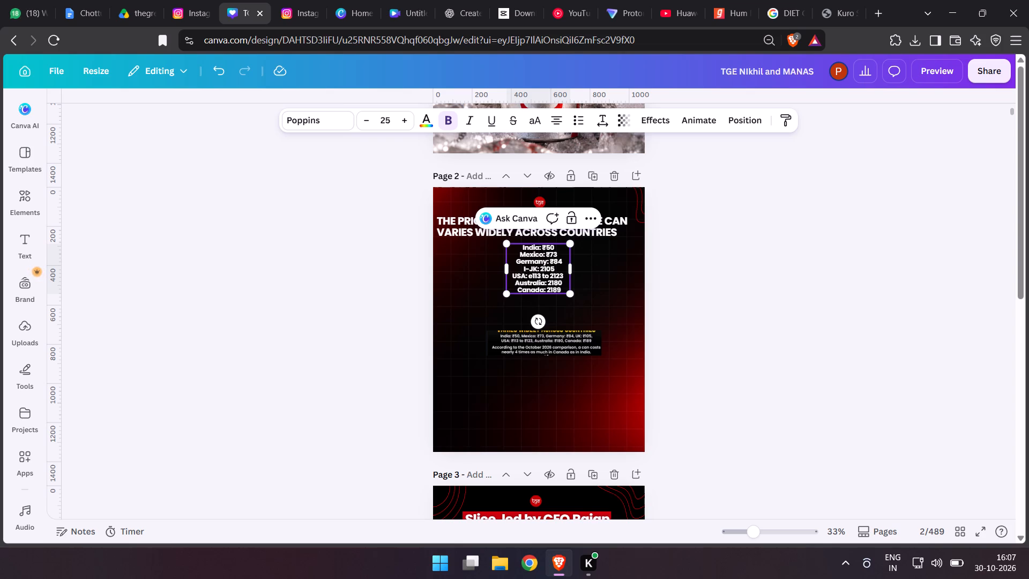
Correct the garbled "i-JK" country label in the price list to UK.
{"action": "left_click", "coordinate": [533, 267]}
{"action": "key", "text": "BackSpace"}
{"action": "key", "text": "BackSpace"}
{"action": "key", "text": "BackSpace"}
{"action": "key", "text": "u"}
{"action": "key", "text": "BackSpace"}
{"action": "key", "text": "u"}
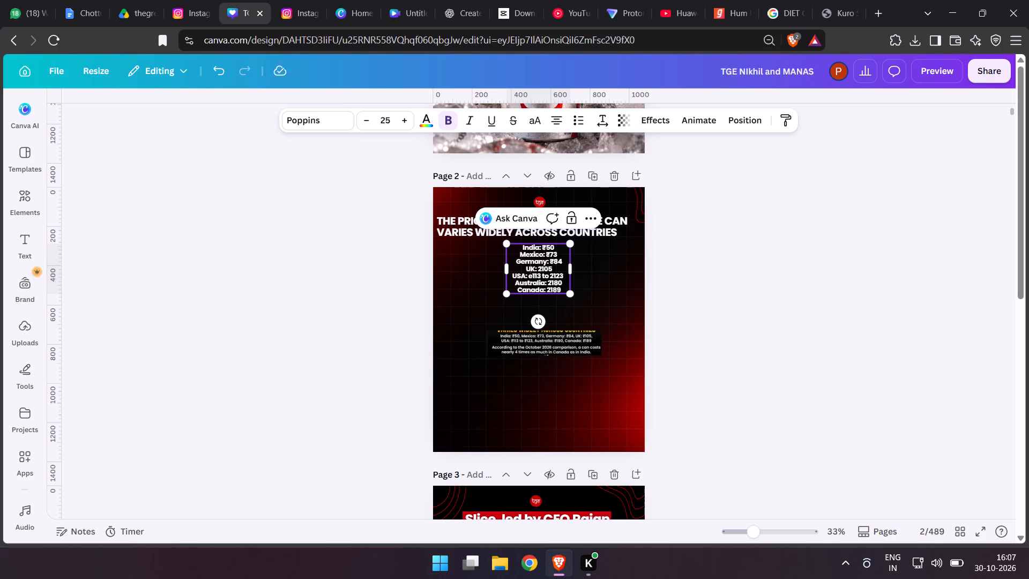
Replace the wrong leading characters with ₹ for UK ₹105, USA ₹113 to ₹123, Australia ₹180 and Canada ₹189.
{"action": "left_click", "coordinate": [541, 265]}
{"action": "key", "text": "BackSpace"}
{"action": "key", "text": "ctrl+v"}
{"action": "left_click", "coordinate": [531, 276]}
{"action": "key", "text": "BackSpace"}
{"action": "key", "text": "ctrl+v"}
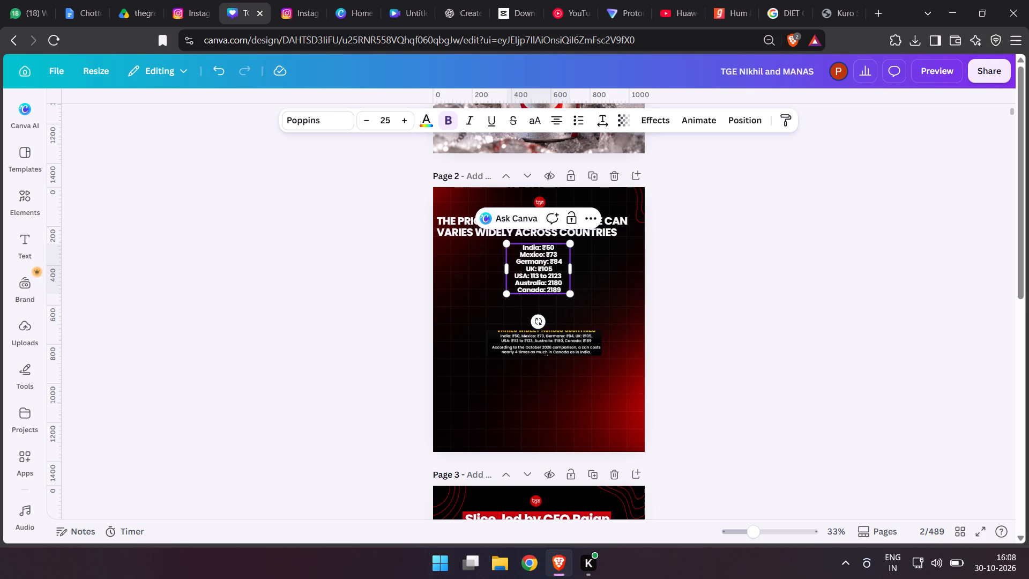
{"action": "left_click", "coordinate": [553, 277]}
{"action": "key", "text": "BackSpace"}
{"action": "key", "text": "ctrl+v"}
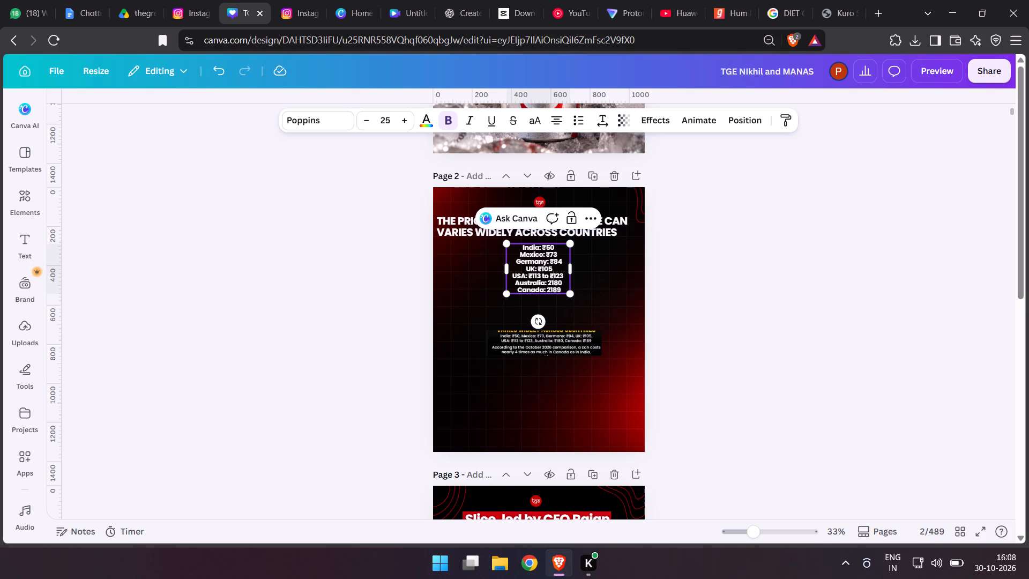
{"action": "left_click", "coordinate": [553, 280]}
{"action": "key", "text": "BackSpace"}
{"action": "key", "text": "ctrl+v"}
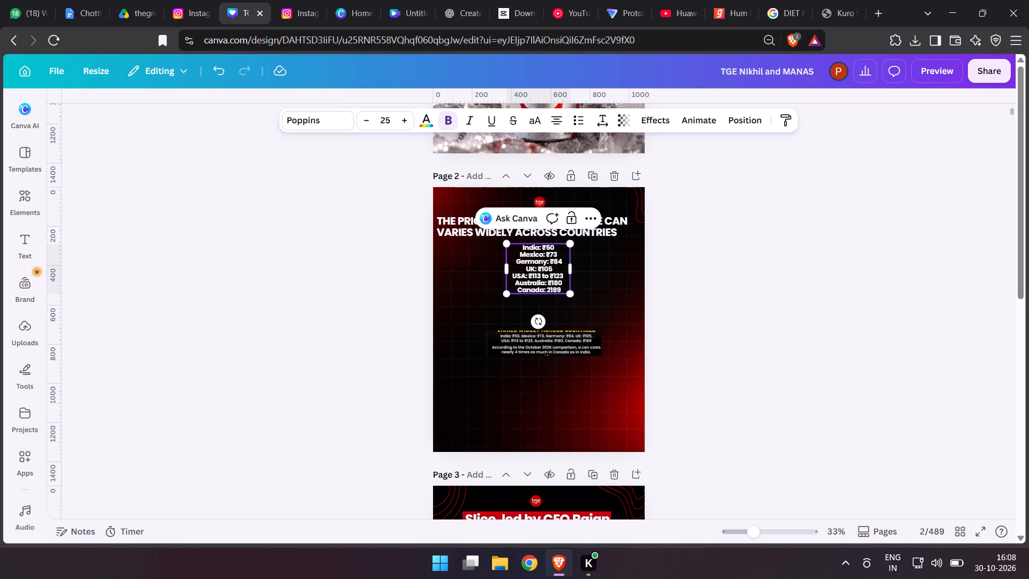
{"action": "left_click", "coordinate": [551, 288]}
{"action": "key", "text": "BackSpace"}
{"action": "key", "text": "ctrl+v"}
{"action": "left_click", "coordinate": [322, 307]}
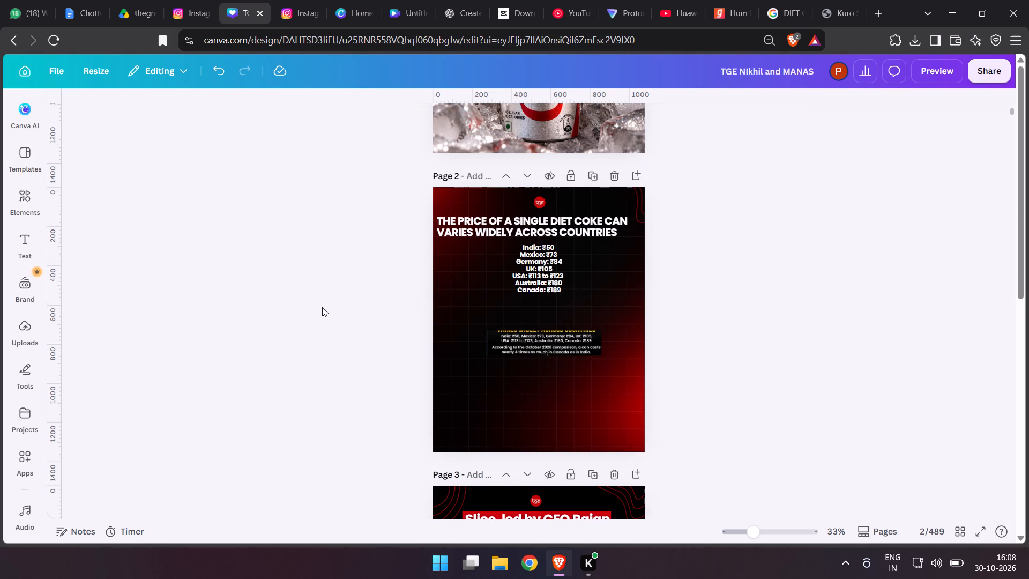
Format the country price list as left-aligned bulleted text in Poppins SemiBold.
{"action": "left_click", "coordinate": [519, 258]}
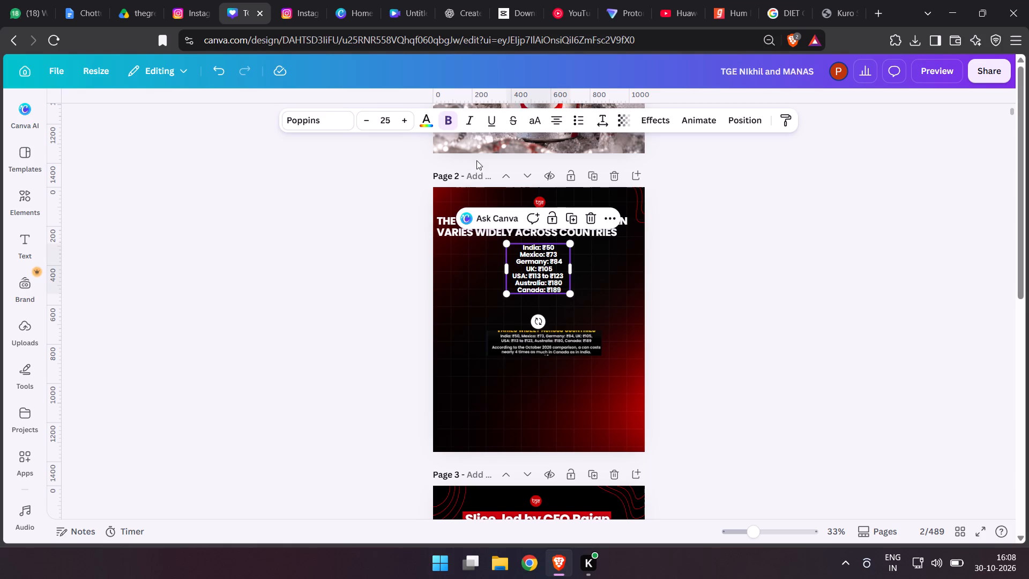
{"action": "left_click", "coordinate": [450, 123]}
{"action": "left_click", "coordinate": [549, 119]}
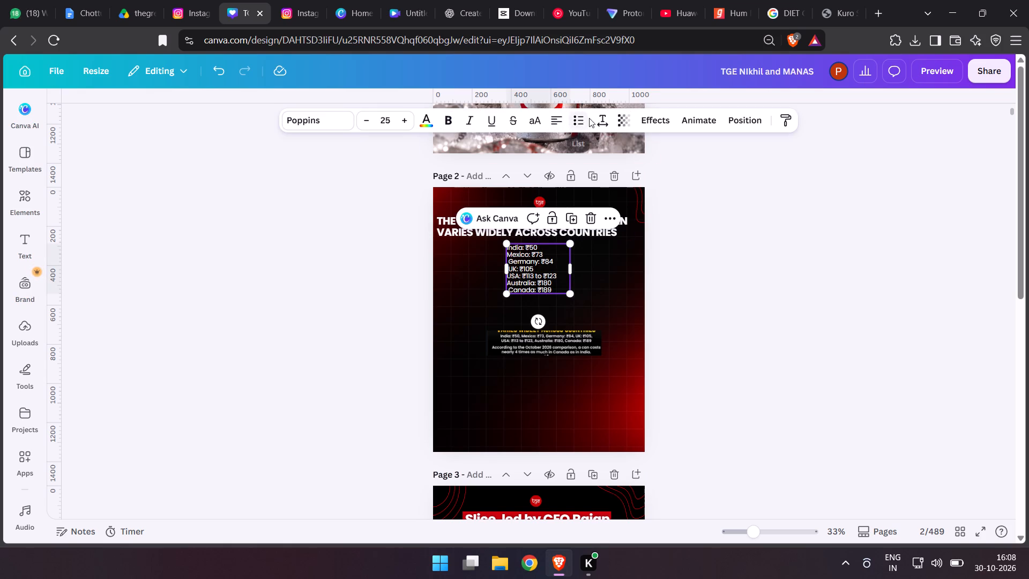
{"action": "left_click", "coordinate": [585, 118]}
{"action": "left_click", "coordinate": [343, 123]}
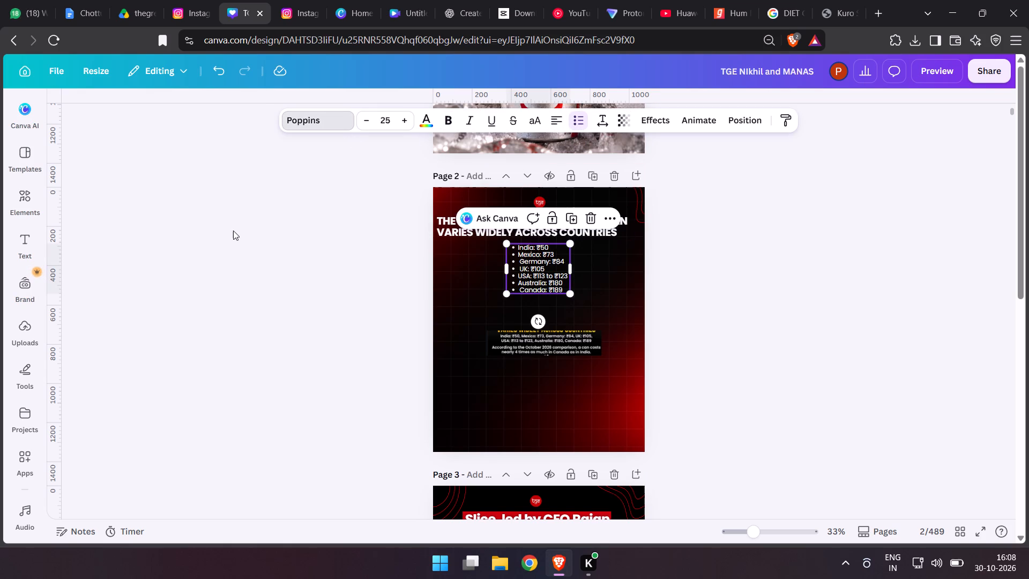
{"action": "left_click", "coordinate": [63, 302]}
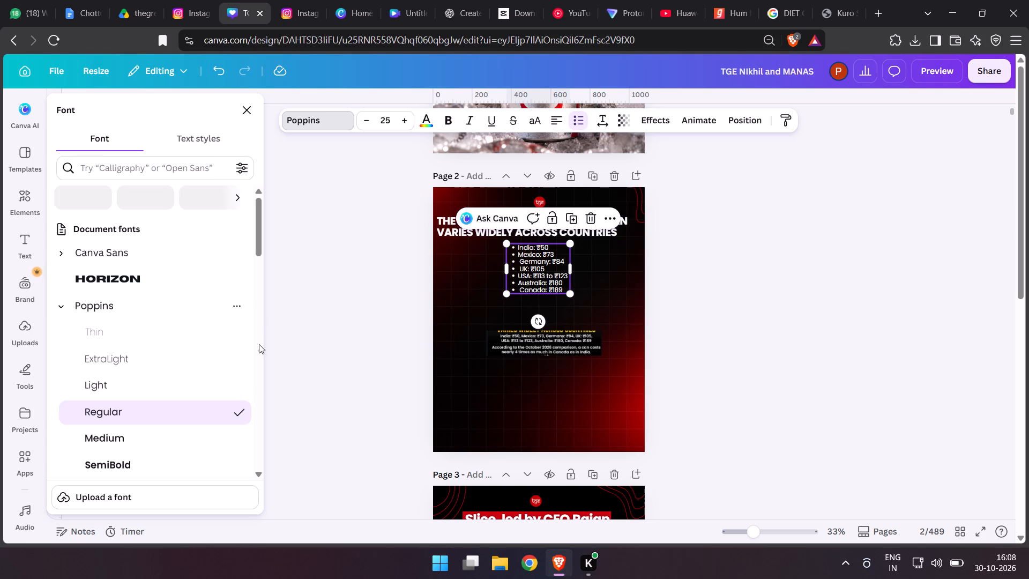
{"action": "left_click", "coordinate": [171, 464]}
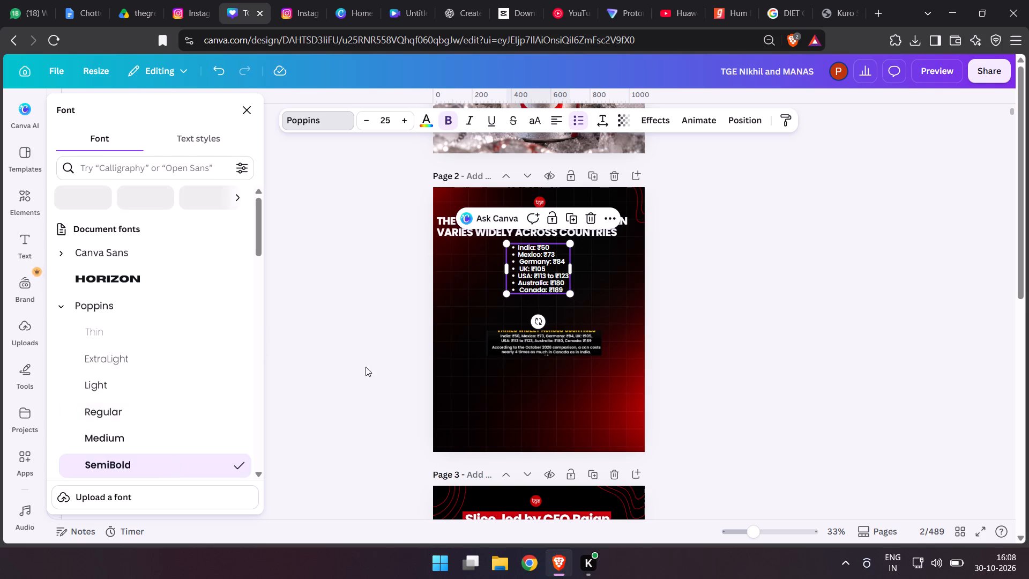
{"action": "double_click", "coordinate": [360, 363]}
Move the price list directly below the page 2 headline, aligned with the headline's left edge.
{"action": "left_click_drag", "start_coordinate": [529, 273], "coordinate": [447, 281]}
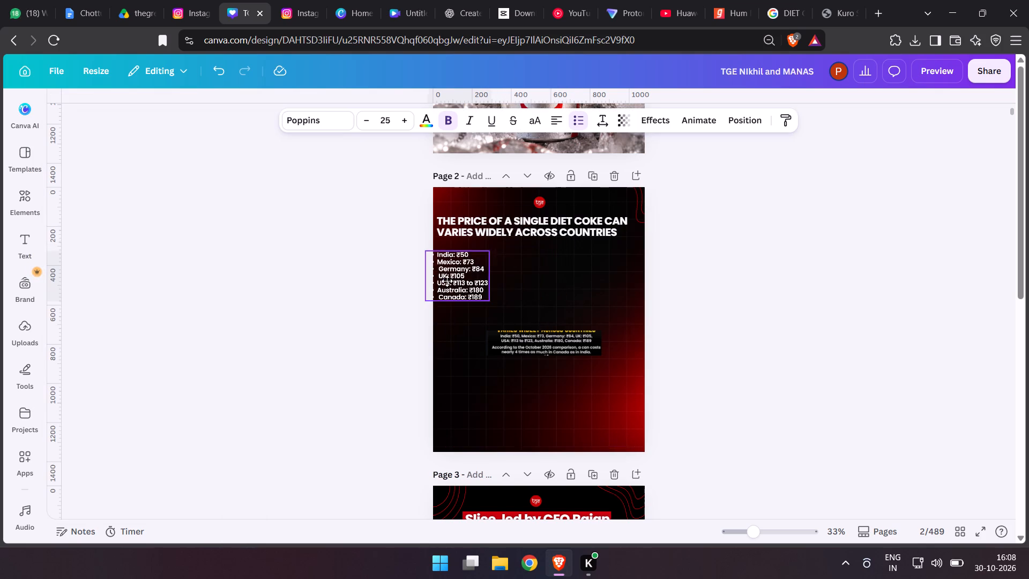
{"action": "left_click_drag", "start_coordinate": [447, 281], "coordinate": [459, 272]}
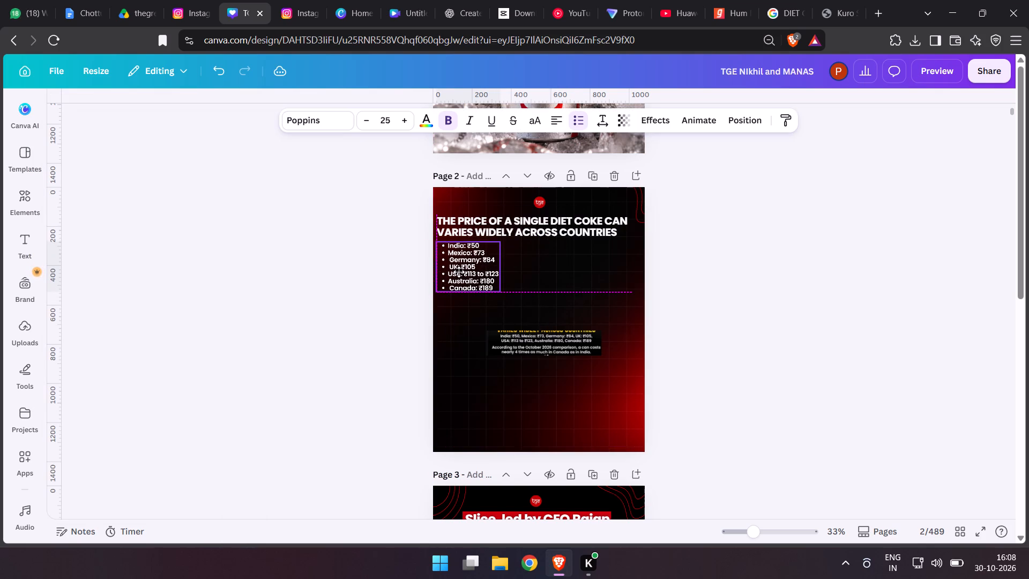
{"action": "left_click_drag", "start_coordinate": [459, 272], "coordinate": [459, 272]}
{"action": "left_click", "coordinate": [371, 288]}
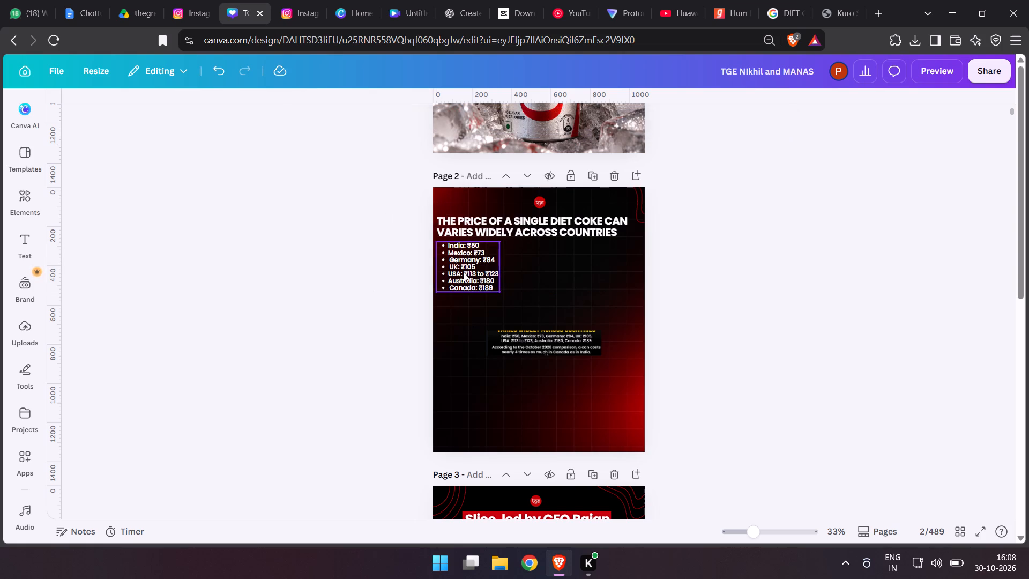
Increase the line spacing of the price list slightly.
{"action": "left_click", "coordinate": [464, 272]}
{"action": "left_click", "coordinate": [606, 116]}
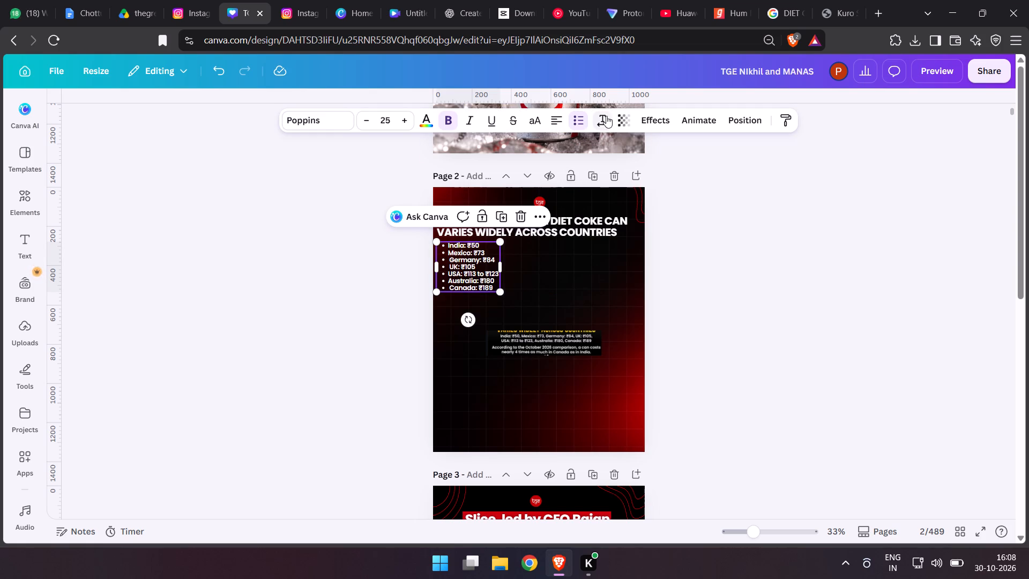
{"action": "left_click_drag", "start_coordinate": [573, 211], "coordinate": [578, 214]}
{"action": "double_click", "coordinate": [336, 349]}
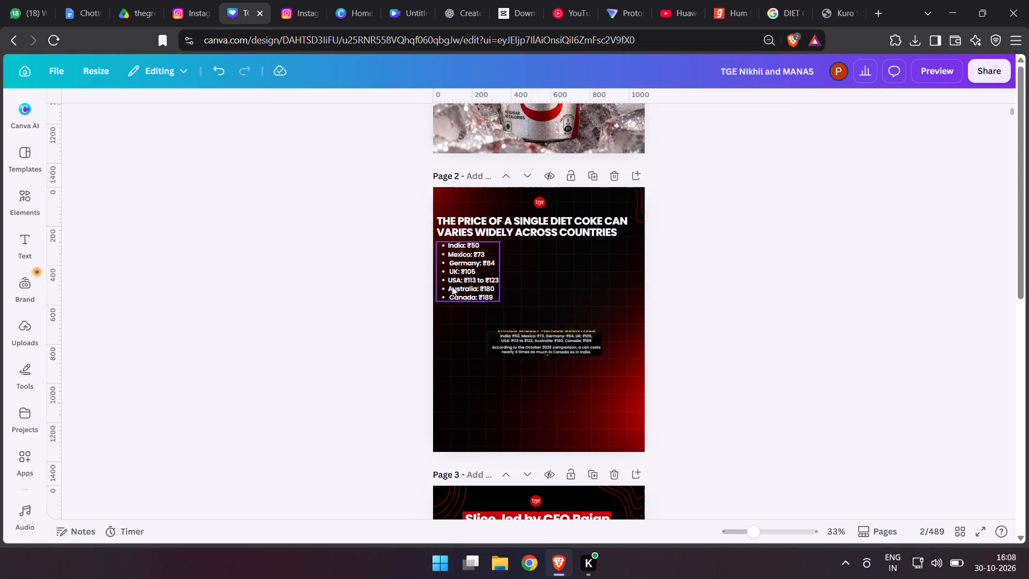
Remove the extra space before UK in the bulleted price list.
{"action": "double_click", "coordinate": [450, 284]}
{"action": "left_click", "coordinate": [450, 272]}
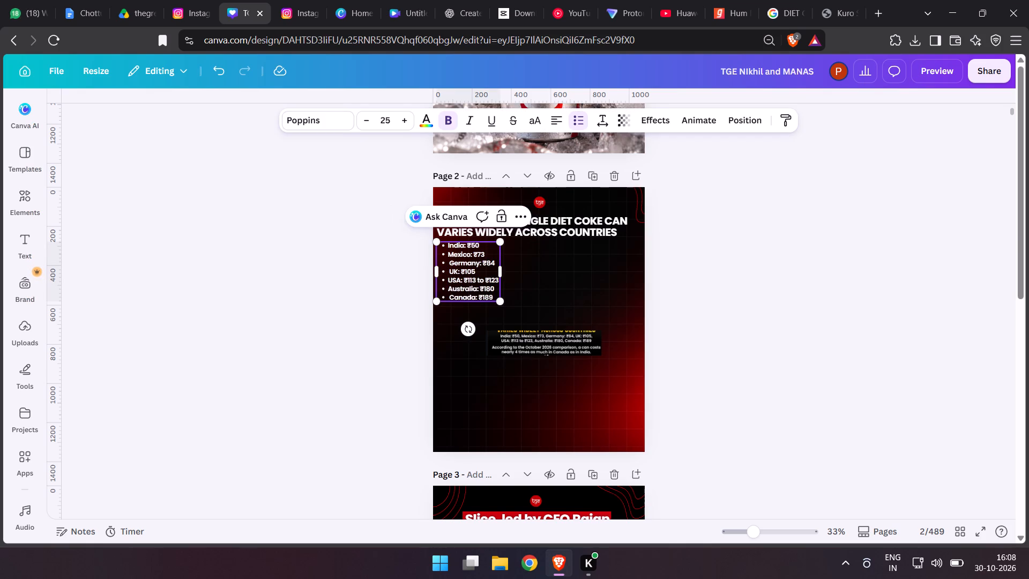
{"action": "key", "text": "BackSpace"}
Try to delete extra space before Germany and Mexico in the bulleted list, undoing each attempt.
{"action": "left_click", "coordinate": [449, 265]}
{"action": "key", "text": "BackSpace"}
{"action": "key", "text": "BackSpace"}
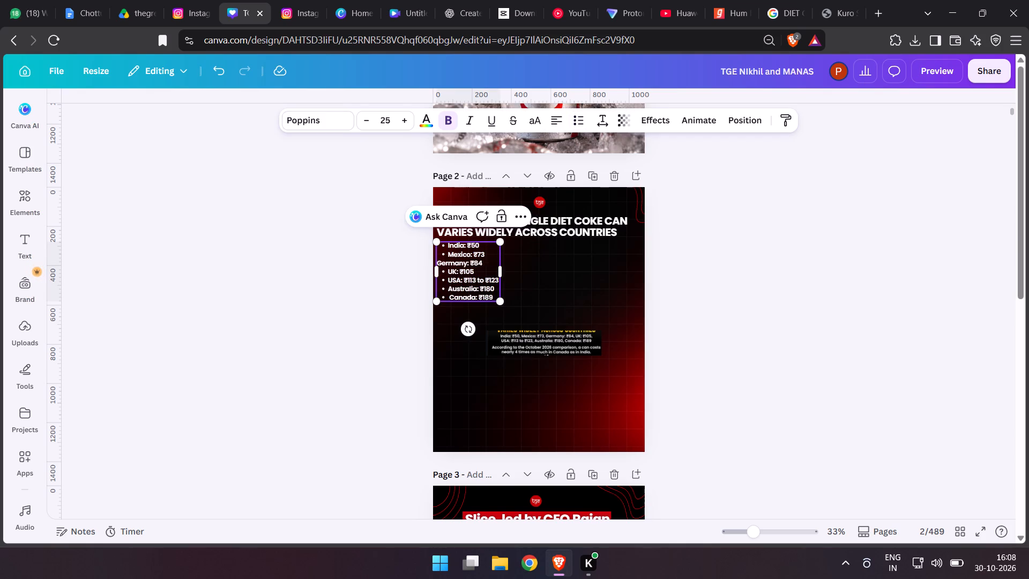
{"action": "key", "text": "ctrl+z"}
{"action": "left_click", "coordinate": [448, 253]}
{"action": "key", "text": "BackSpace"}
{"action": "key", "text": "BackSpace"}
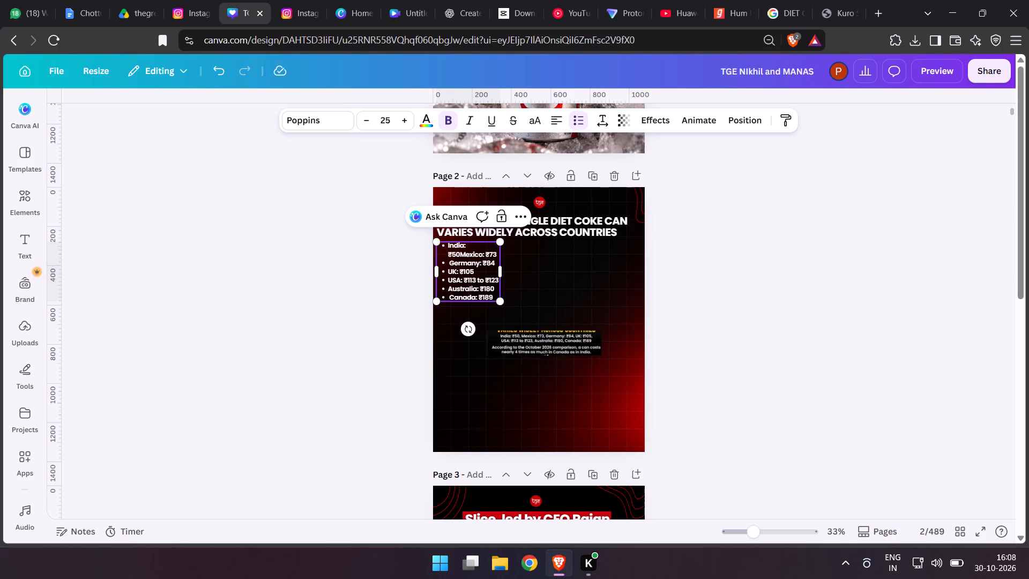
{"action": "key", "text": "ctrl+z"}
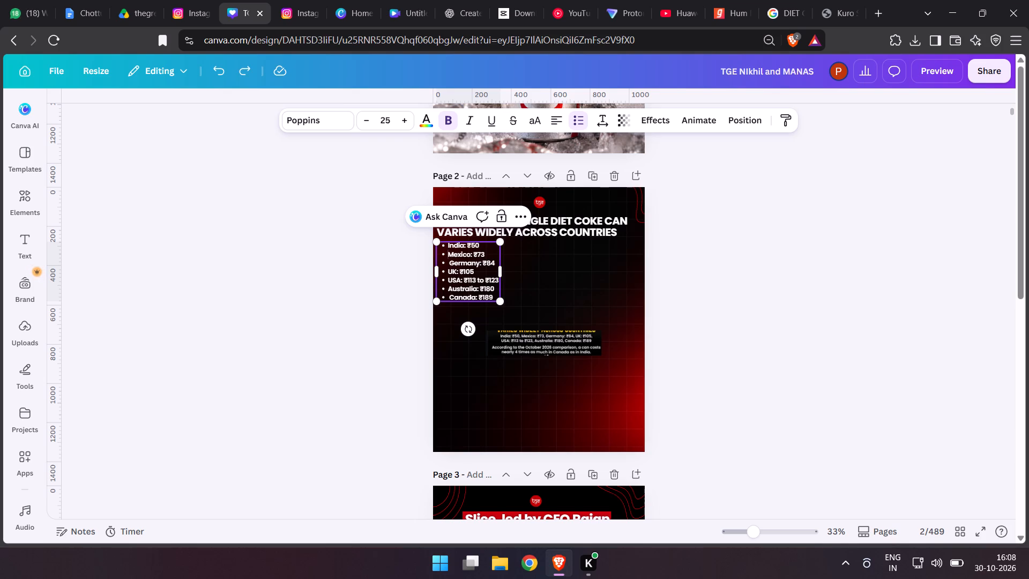
Remove the extra spaces before Canada and Germany so their names line up with the other bullets.
{"action": "left_click", "coordinate": [449, 296]}
{"action": "key", "text": "BackSpace"}
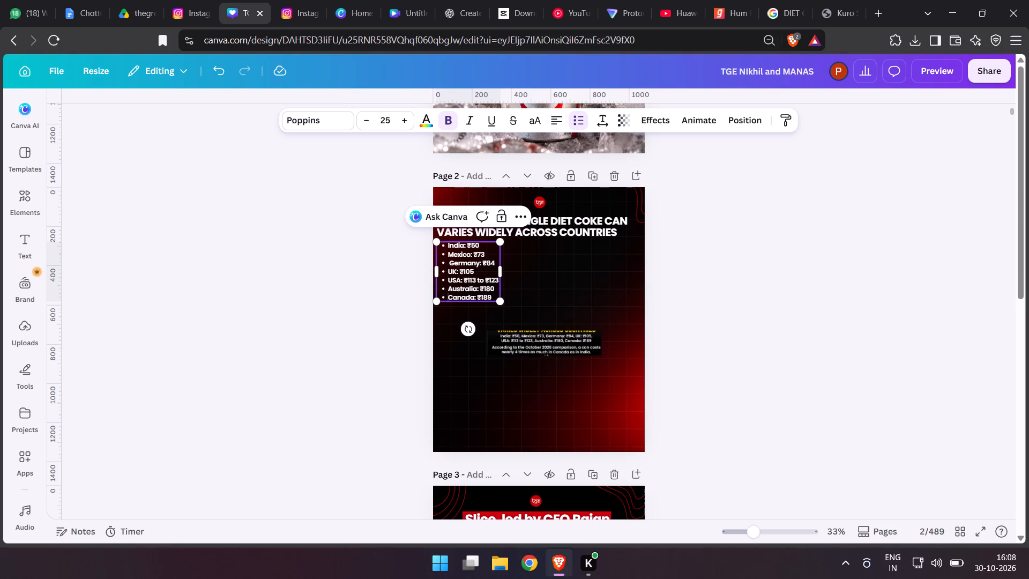
{"action": "left_click", "coordinate": [449, 264]}
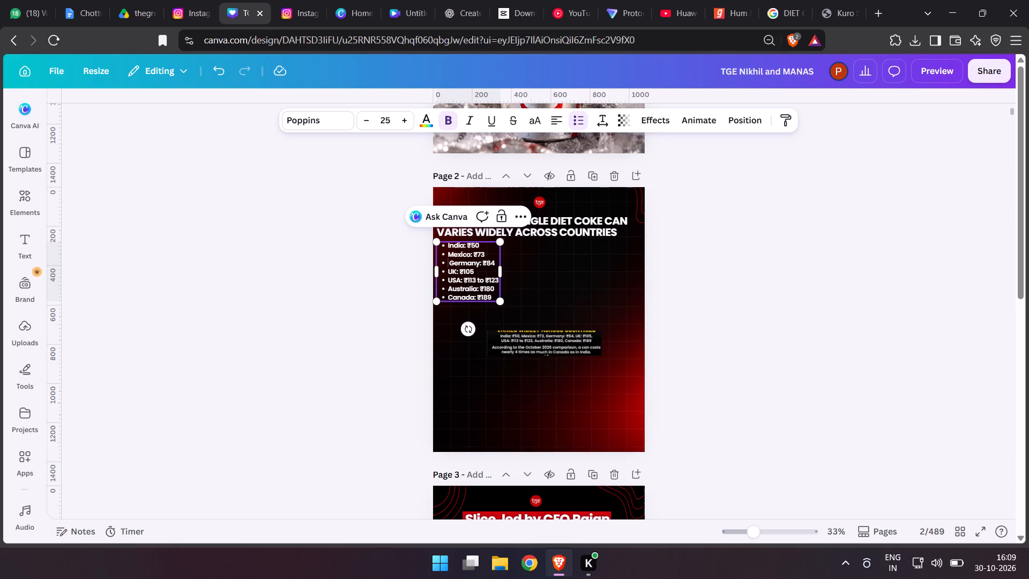
{"action": "left_click", "coordinate": [449, 263]}
{"action": "key", "text": "Right"}
{"action": "key", "text": "BackSpace"}
{"action": "left_click", "coordinate": [363, 298]}
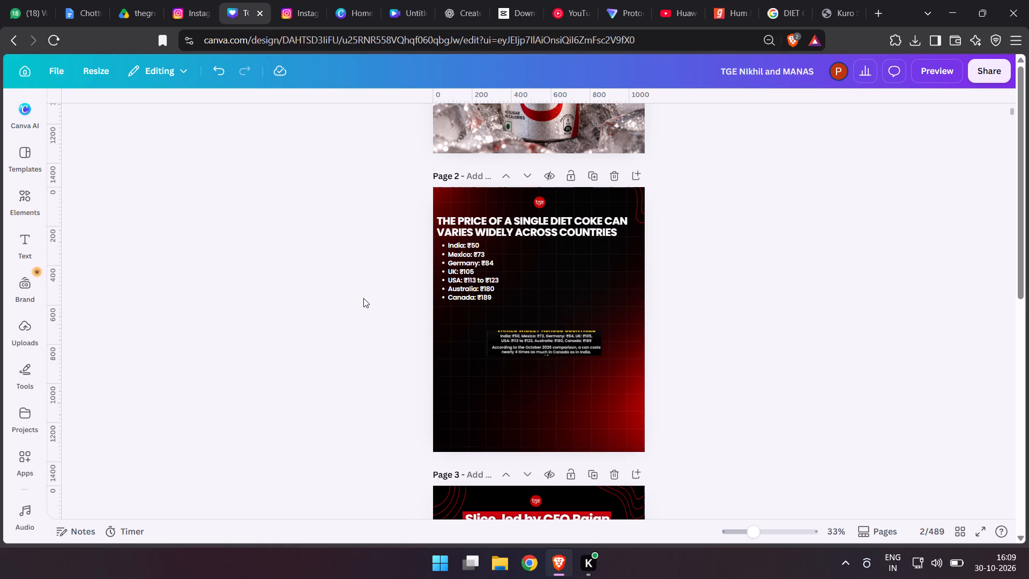
Open the text colour choices for the words "PRICE OF A SINGLE DIET COKE" in the page 2 headline.
{"action": "double_click", "coordinate": [478, 220]}
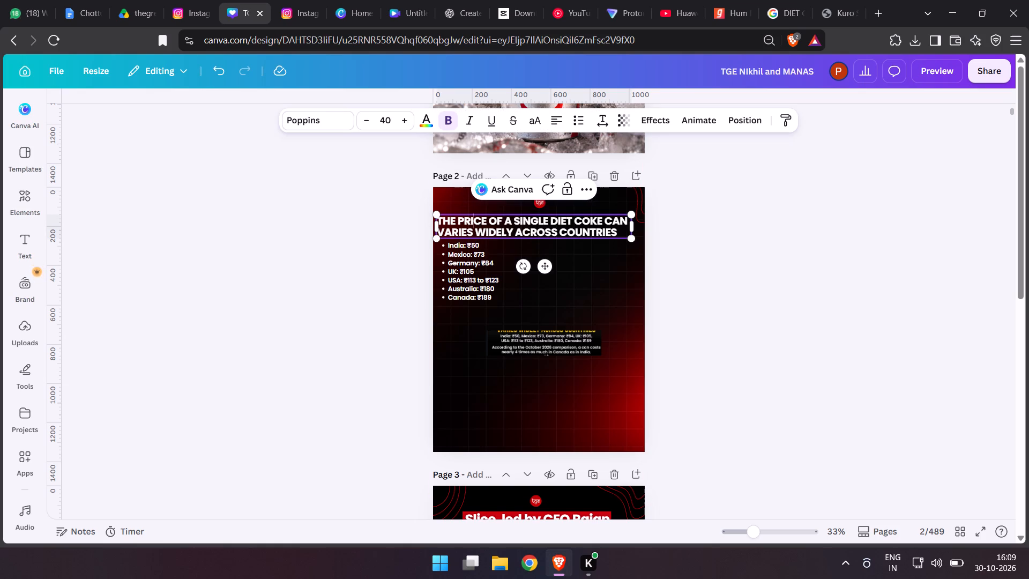
{"action": "left_click_drag", "start_coordinate": [458, 218], "coordinate": [558, 224]}
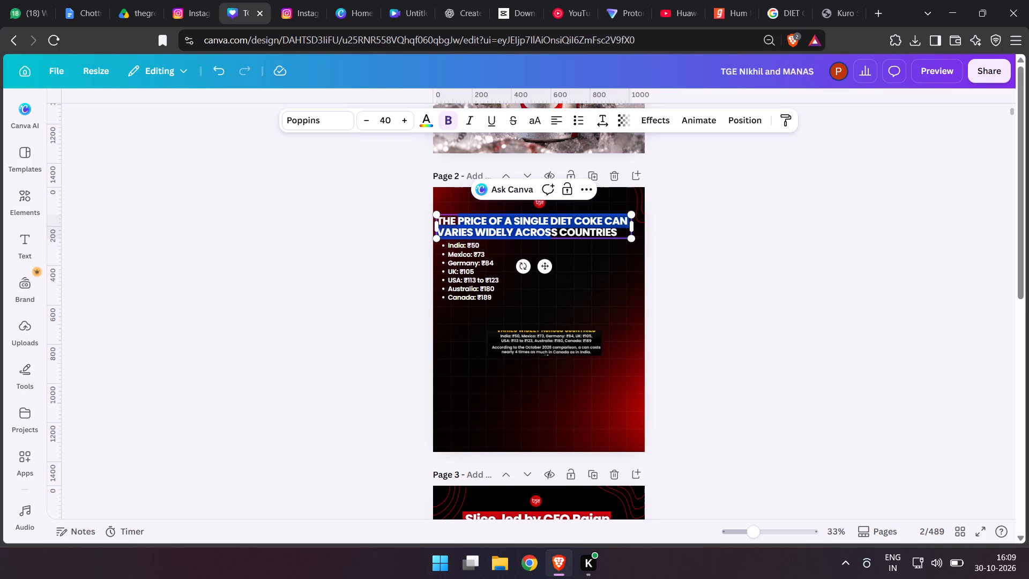
{"action": "left_click_drag", "start_coordinate": [558, 224], "coordinate": [602, 221]}
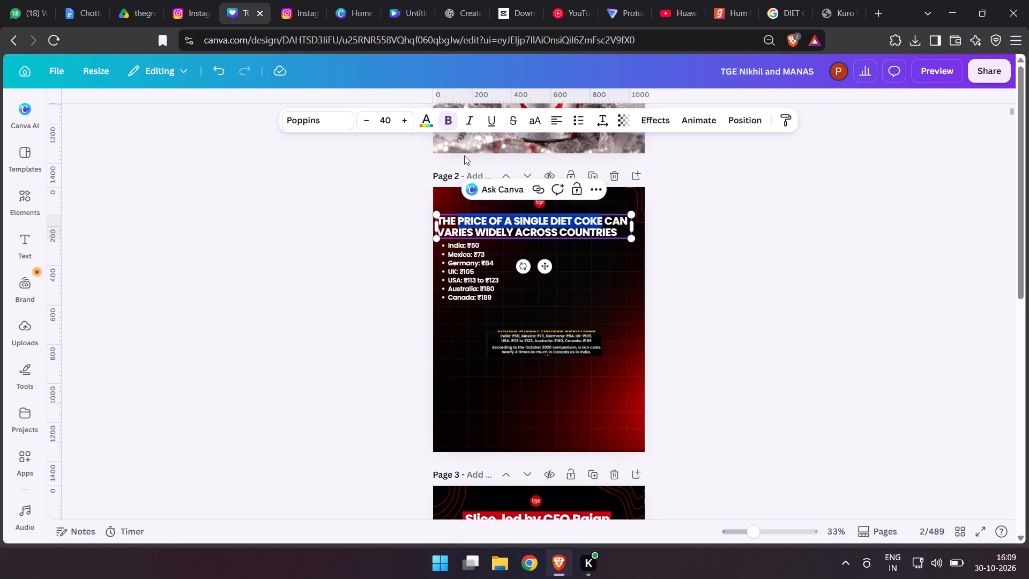
{"action": "left_click", "coordinate": [427, 122]}
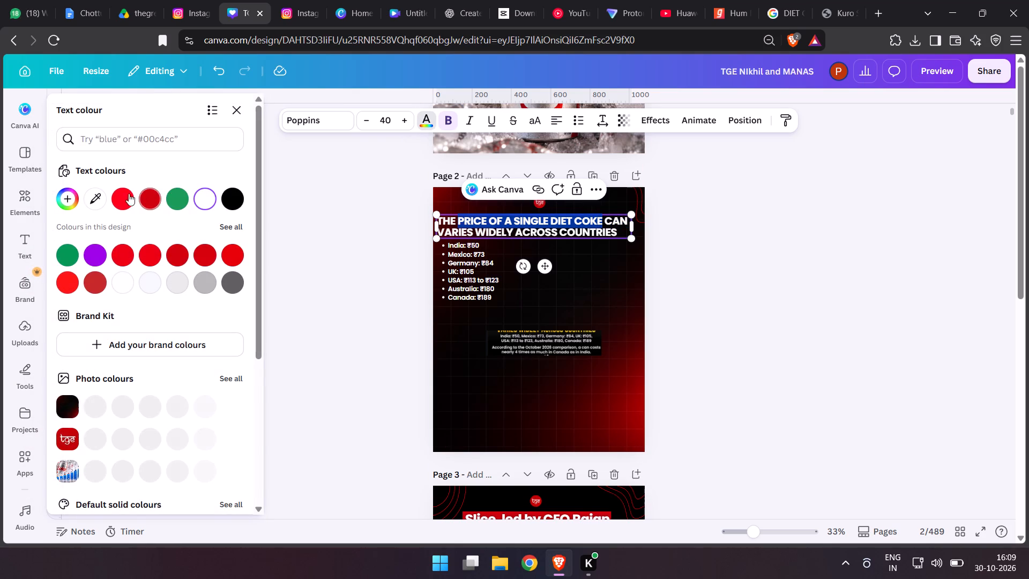
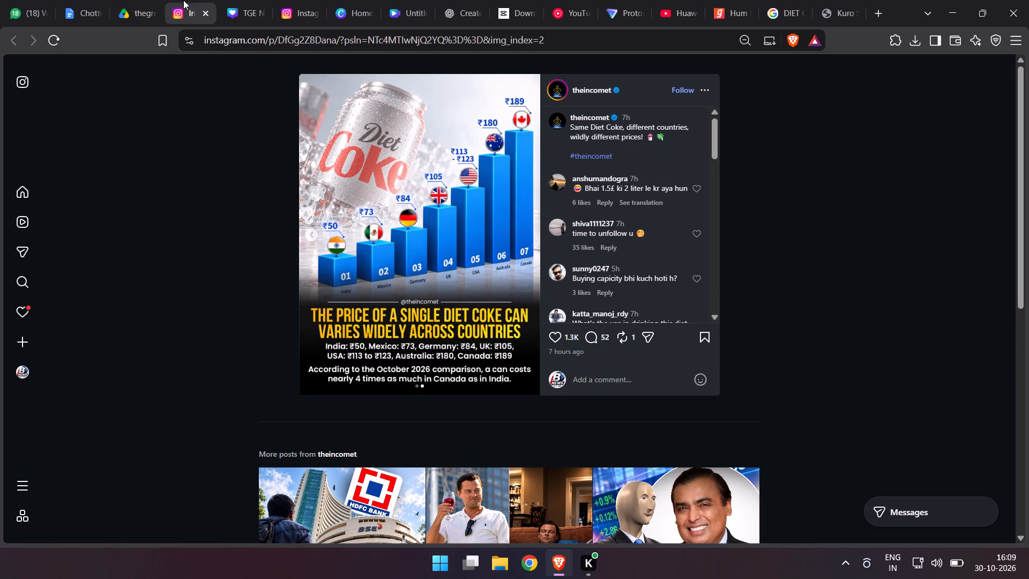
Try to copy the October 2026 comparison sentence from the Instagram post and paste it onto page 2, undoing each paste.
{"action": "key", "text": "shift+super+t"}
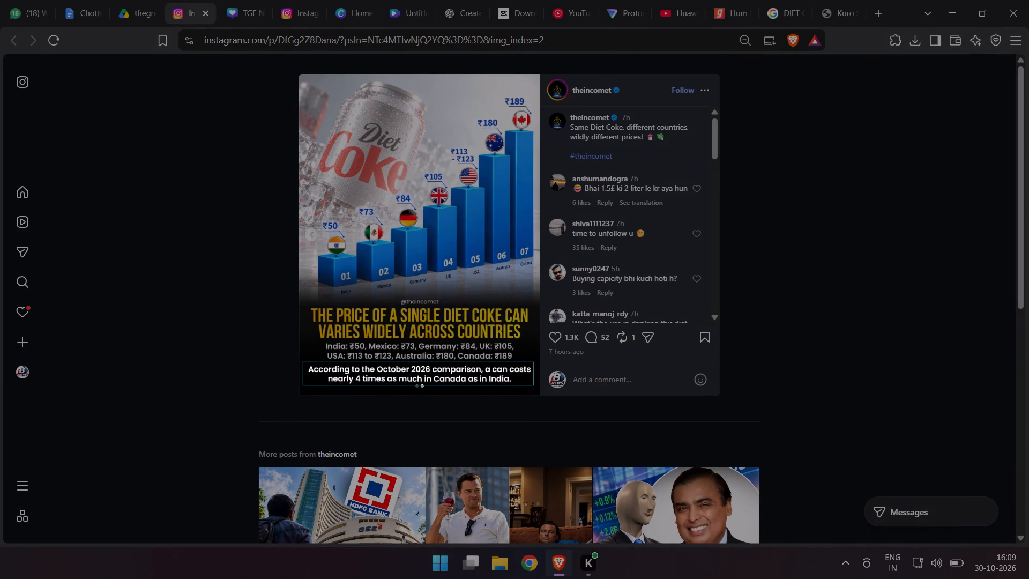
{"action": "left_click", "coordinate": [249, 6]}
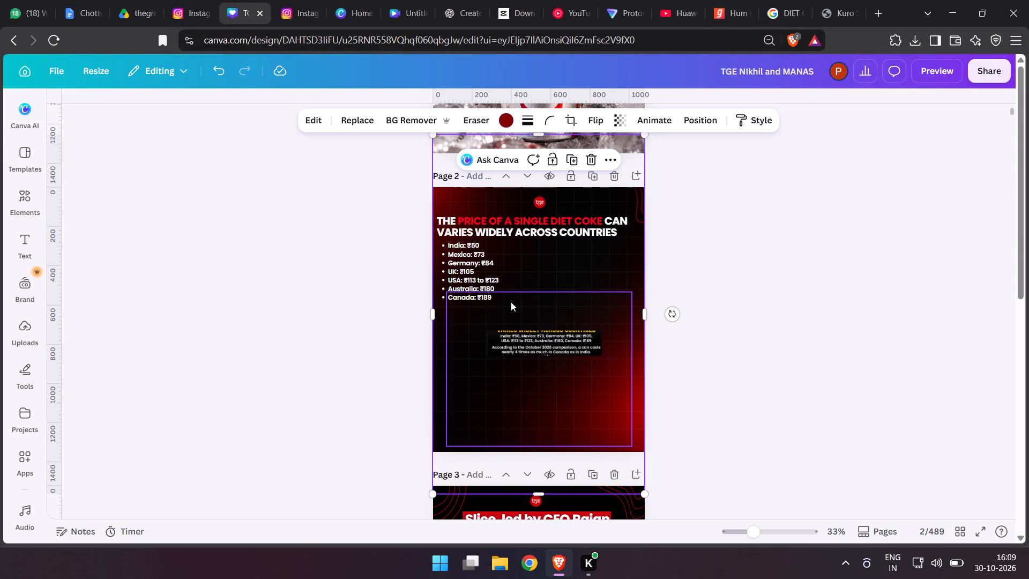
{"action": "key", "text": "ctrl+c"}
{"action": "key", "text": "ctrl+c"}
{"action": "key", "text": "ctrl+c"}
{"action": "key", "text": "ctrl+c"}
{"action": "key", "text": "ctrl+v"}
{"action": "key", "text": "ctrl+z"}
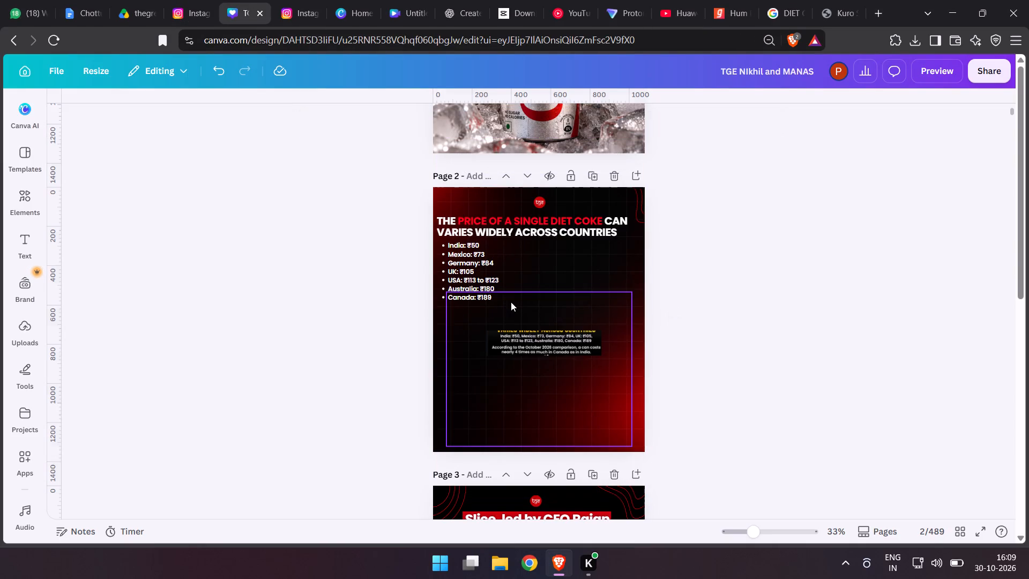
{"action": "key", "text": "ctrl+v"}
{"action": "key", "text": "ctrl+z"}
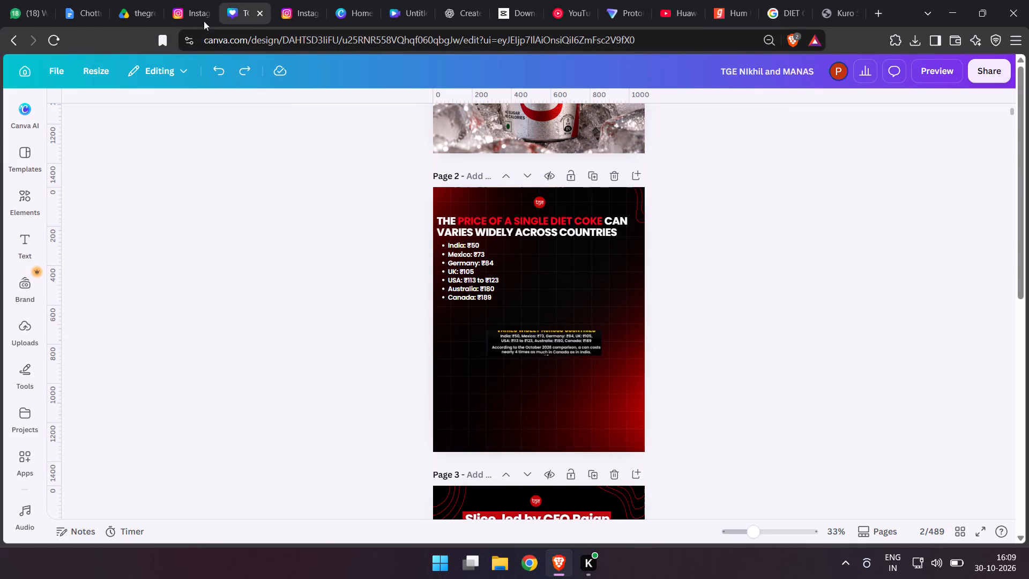
Capture the text "According to the October 2026 comparison, a can costs nearly 4 times as much in Canada as in India." from the Instagram post.
{"action": "left_click", "coordinate": [183, 1]}
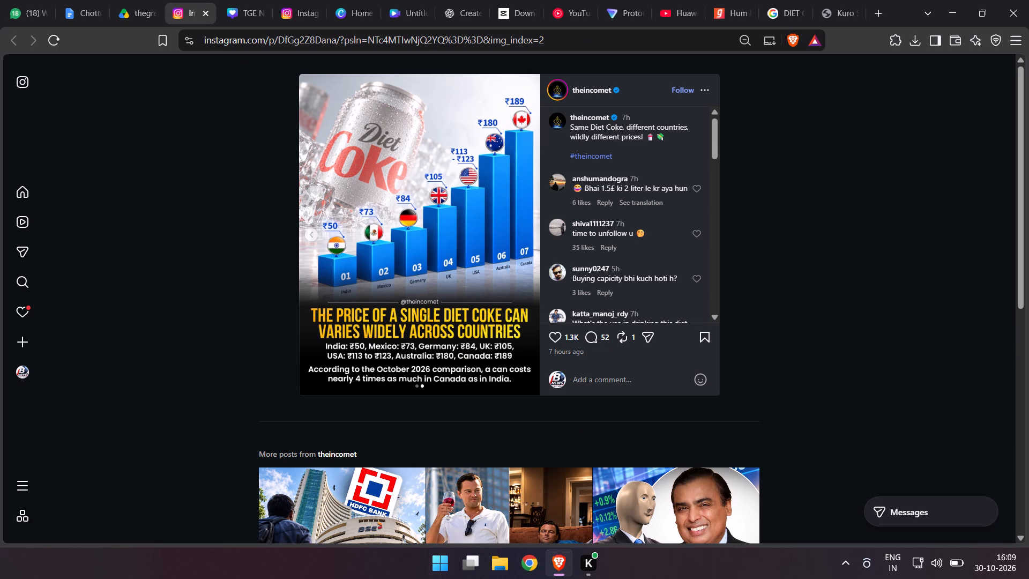
{"action": "key", "text": "shift+super+t"}
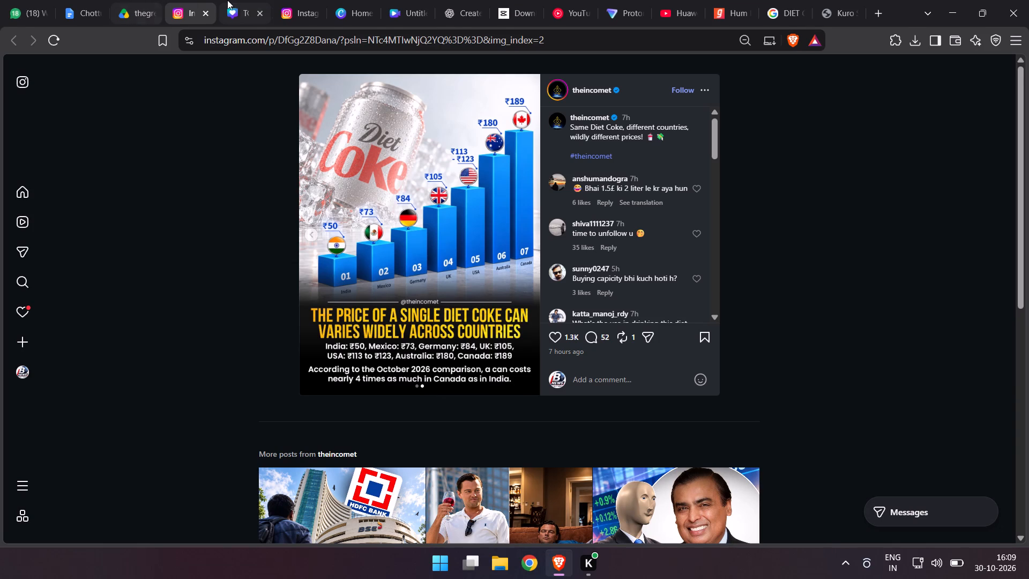
Return to the Canva design and delete the small reference screenshot below the price list on page 2.
{"action": "left_click", "coordinate": [237, 0]}
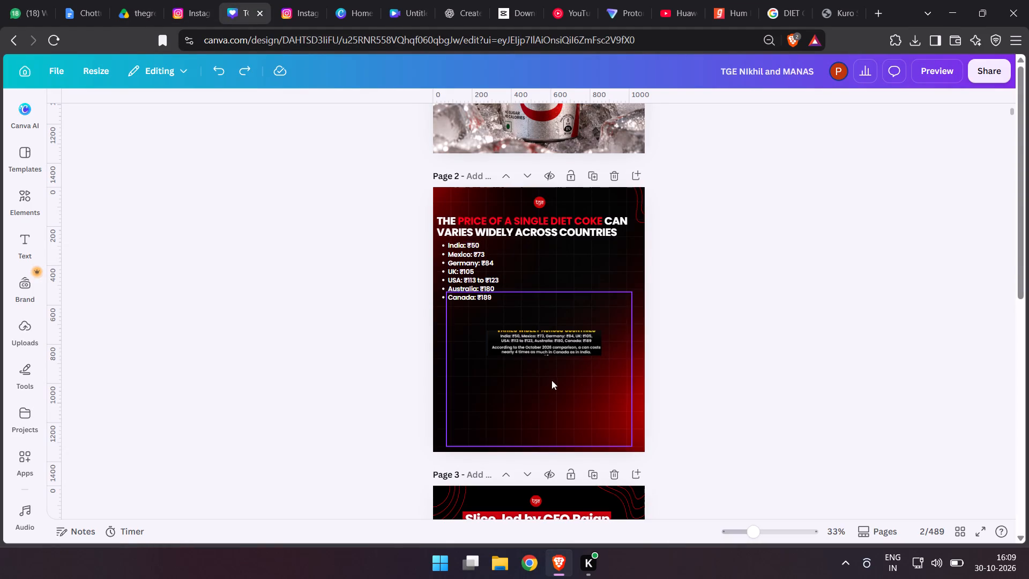
{"action": "left_click", "coordinate": [540, 352]}
{"action": "key", "text": "Delete"}
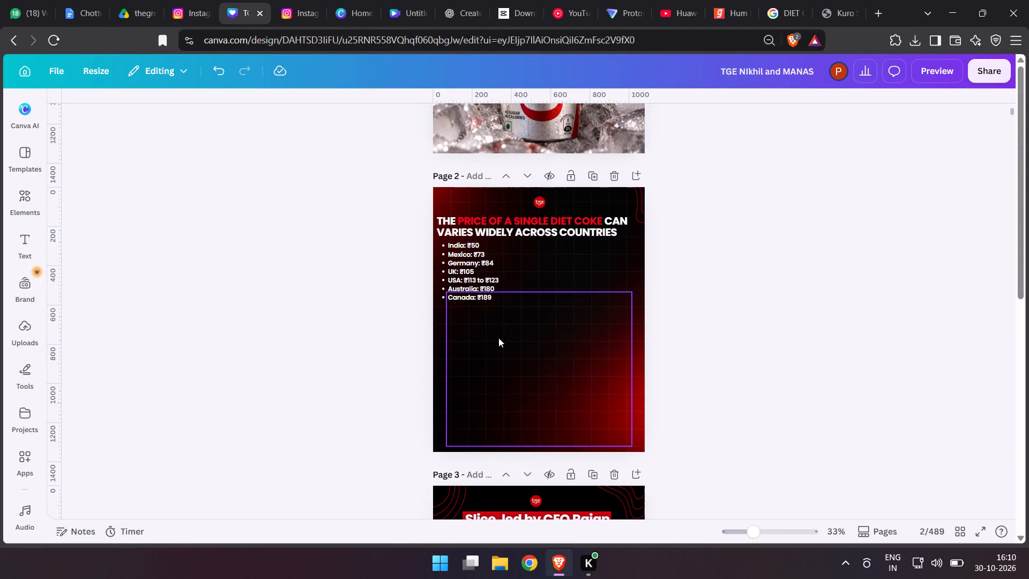
Paste the captured October 2026 comparison sentence onto page 2 as a new text box.
{"action": "left_click_drag", "start_coordinate": [503, 337], "coordinate": [504, 420]}
{"action": "left_click", "coordinate": [549, 311]}
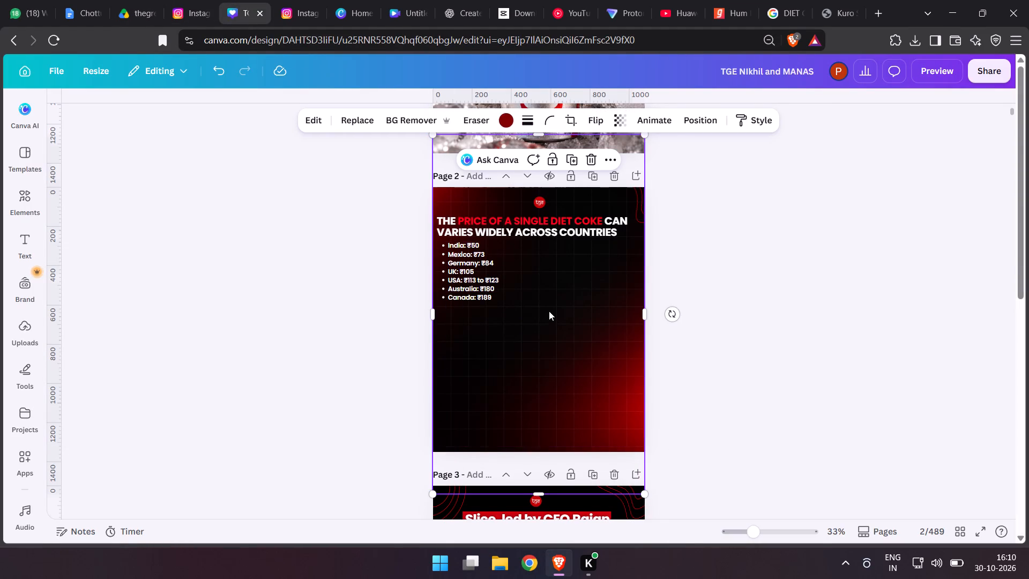
{"action": "key", "text": "ctrl+v"}
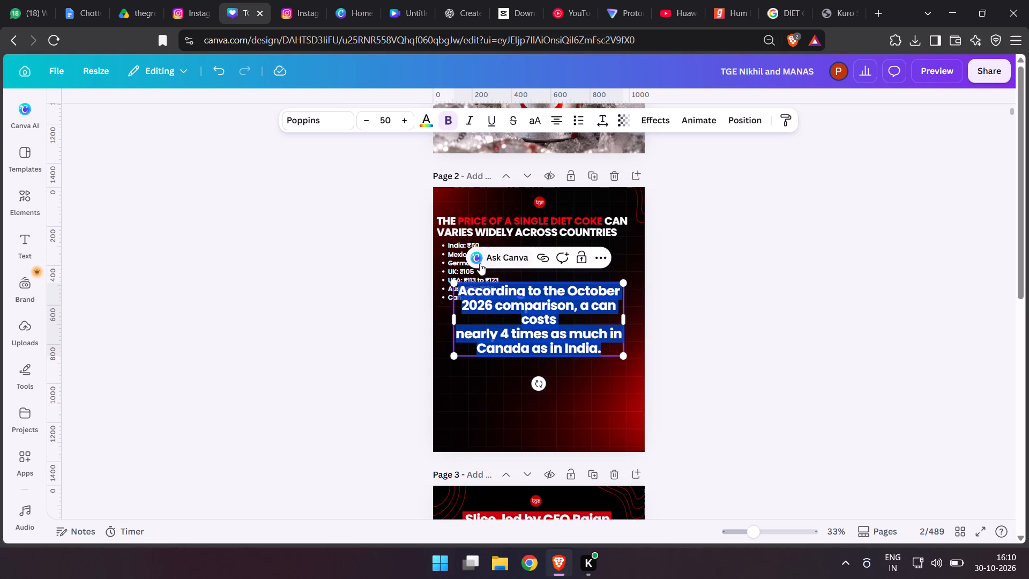
Copy the style of the bulleted price list onto the October 2026 comparison text.
{"action": "left_click", "coordinate": [459, 258]}
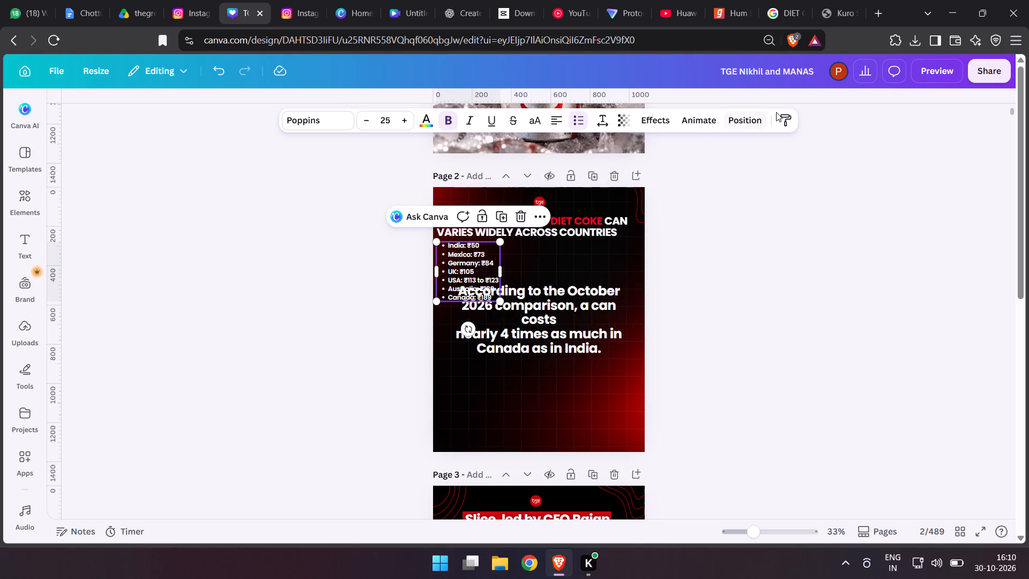
{"action": "left_click", "coordinate": [791, 113]}
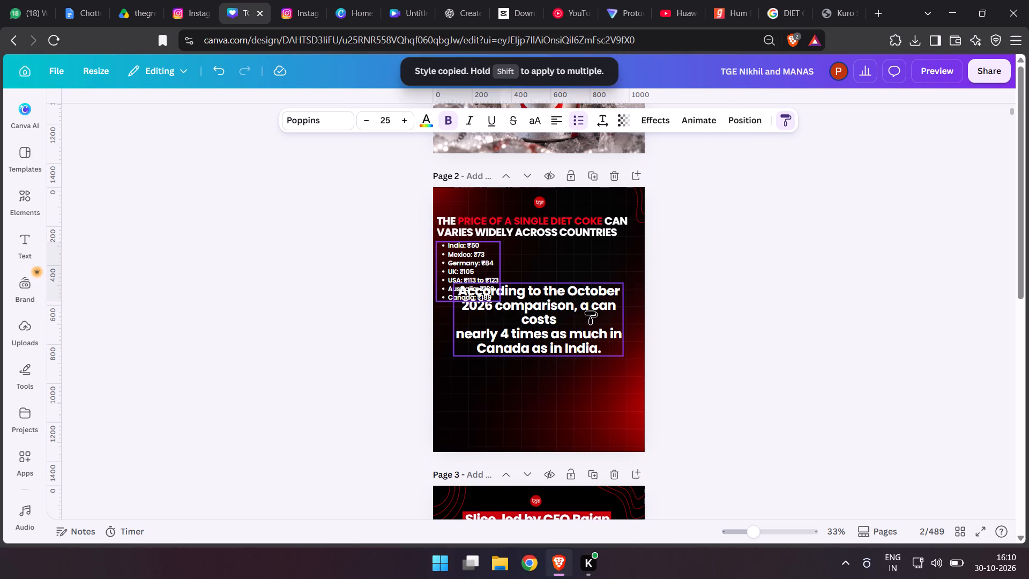
{"action": "left_click", "coordinate": [577, 314]}
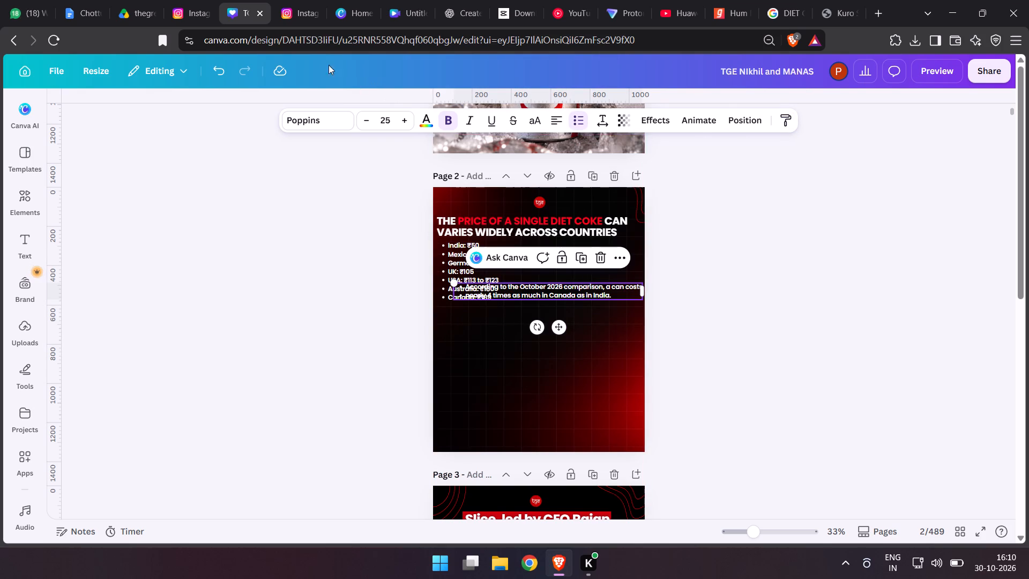
Check the Instagram post's layout and move the comparison text directly below the Canada line of the price list.
{"action": "left_click", "coordinate": [180, 0]}
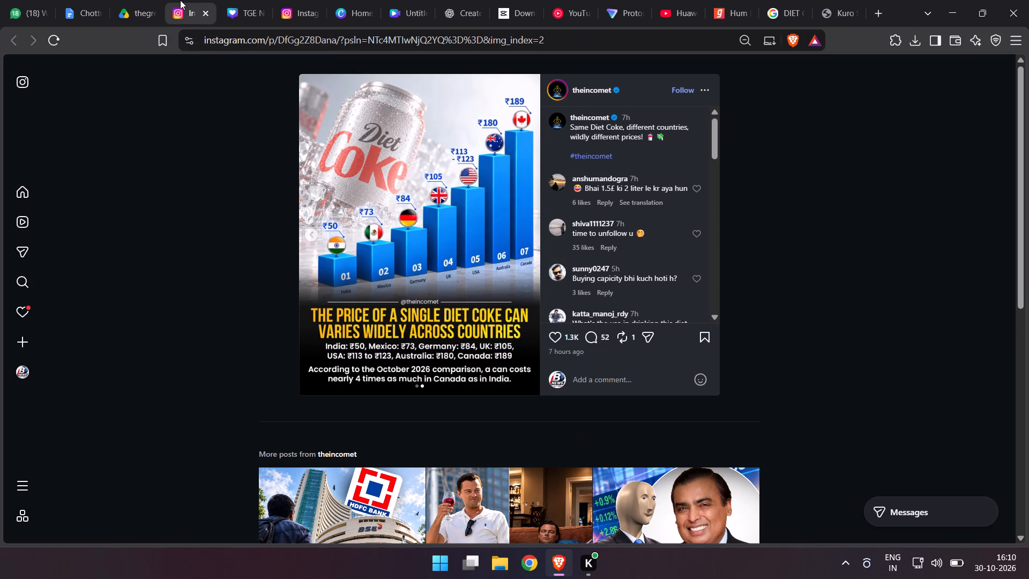
{"action": "left_click", "coordinate": [220, 0]}
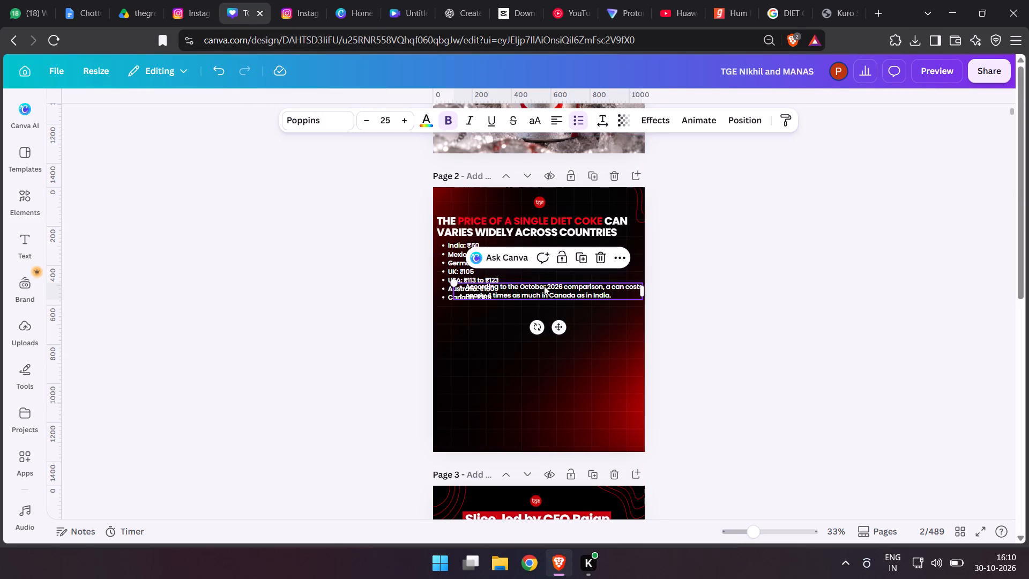
{"action": "left_click_drag", "start_coordinate": [545, 286], "coordinate": [538, 302]}
Remove the bullet formatting from the October 2026 comparison text.
{"action": "double_click", "coordinate": [576, 124]}
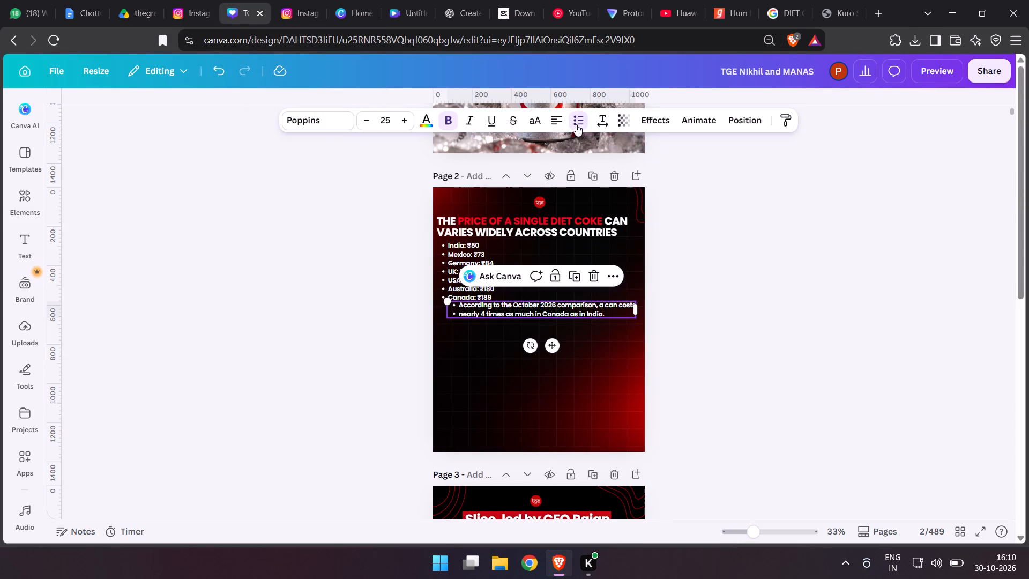
{"action": "left_click", "coordinate": [341, 330]}
Tighten the line spacing of the October 2026 comparison text to just under 1.09.
{"action": "left_click", "coordinate": [523, 311]}
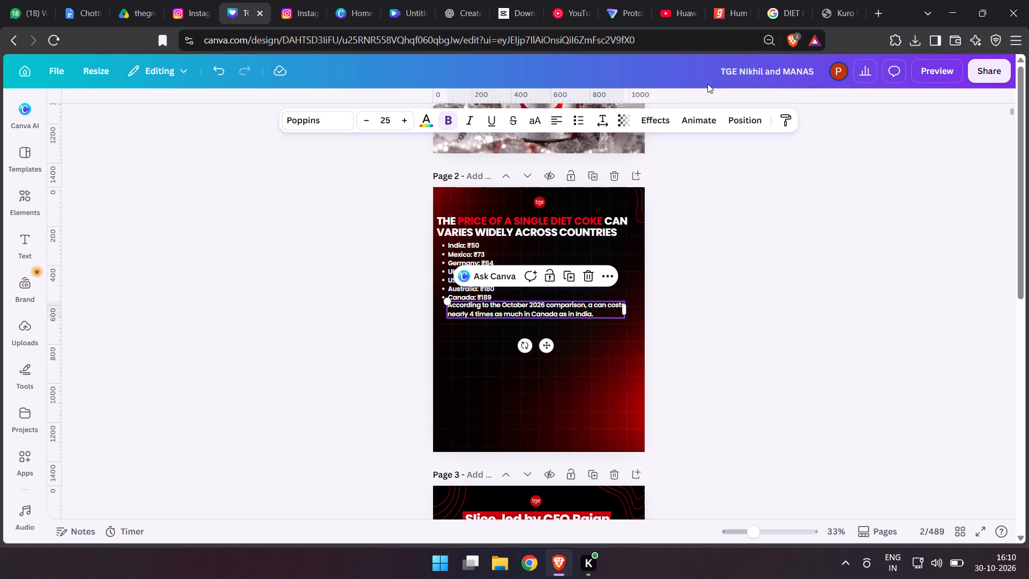
{"action": "left_click", "coordinate": [605, 125]}
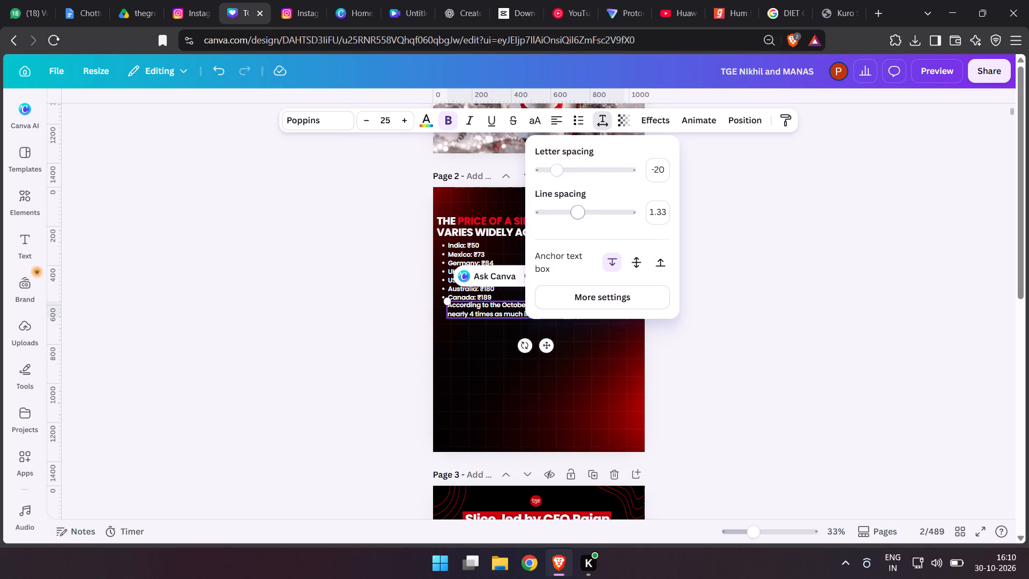
{"action": "left_click_drag", "start_coordinate": [577, 211], "coordinate": [567, 210]}
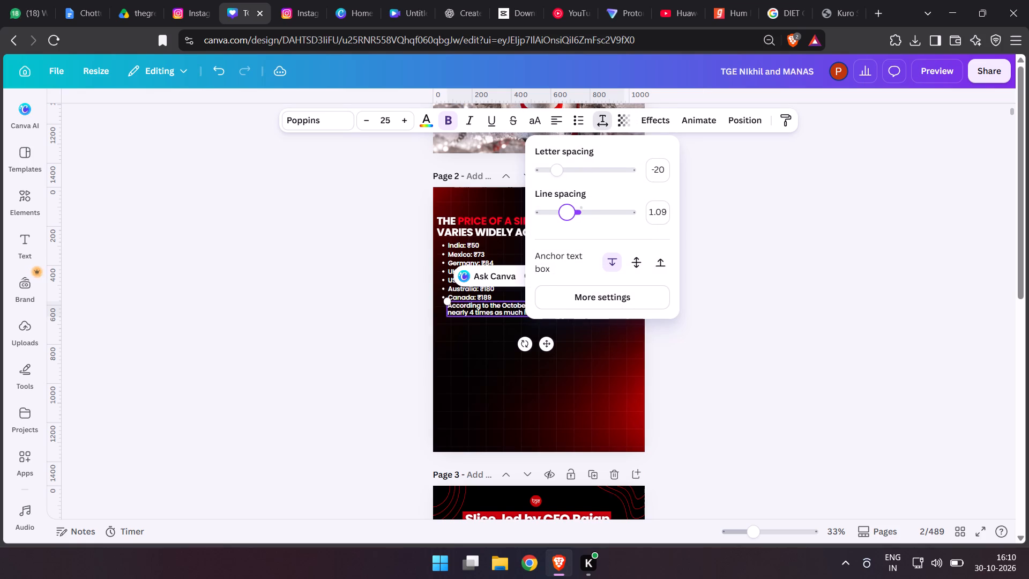
{"action": "left_click_drag", "start_coordinate": [567, 210], "coordinate": [563, 210]}
{"action": "double_click", "coordinate": [411, 318]}
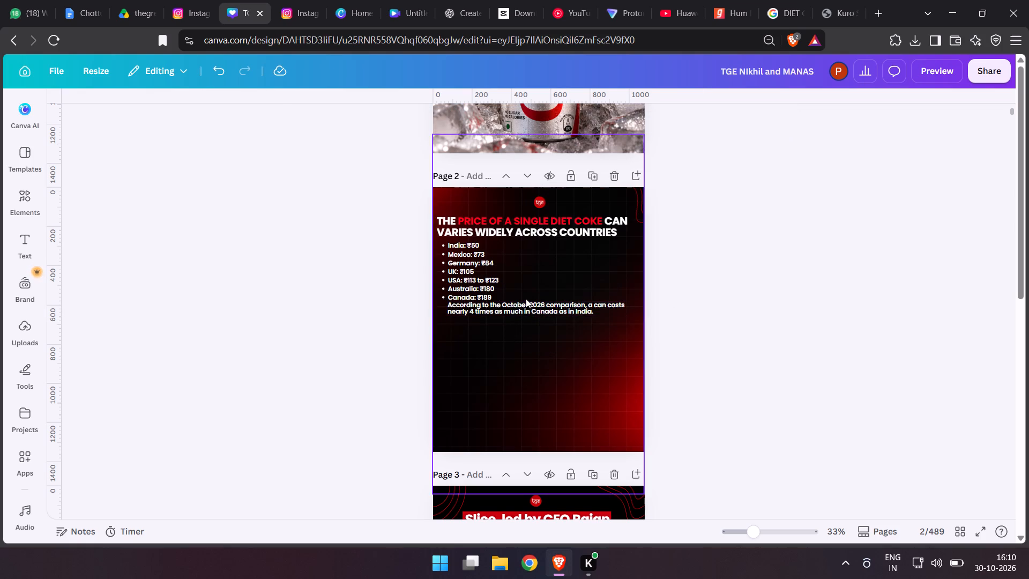
Position the October 2026 comparison sentence just below the price list, aligned with the headline's left edge.
{"action": "left_click_drag", "start_coordinate": [523, 305], "coordinate": [520, 310]}
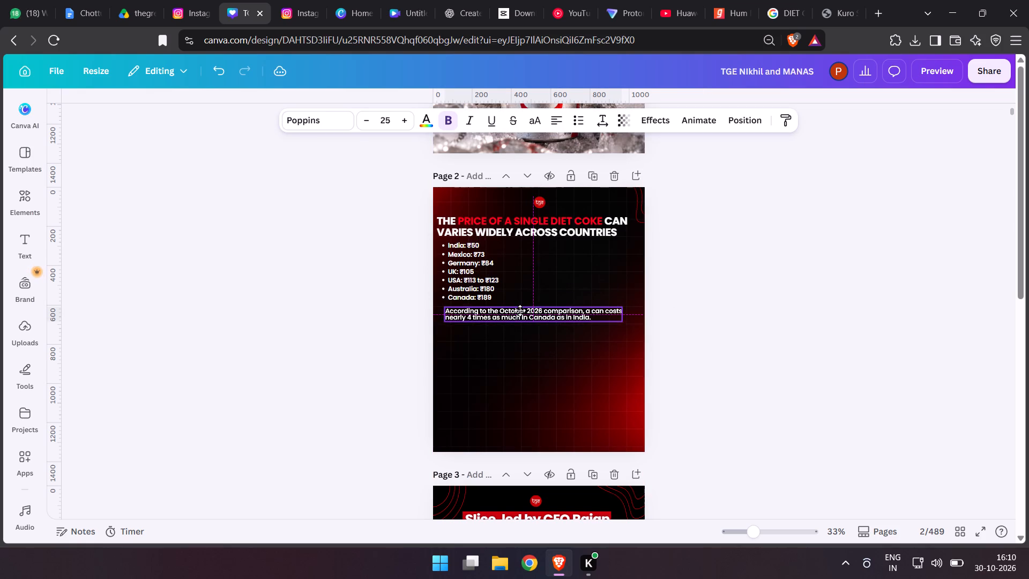
{"action": "left_click_drag", "start_coordinate": [520, 310], "coordinate": [515, 305]}
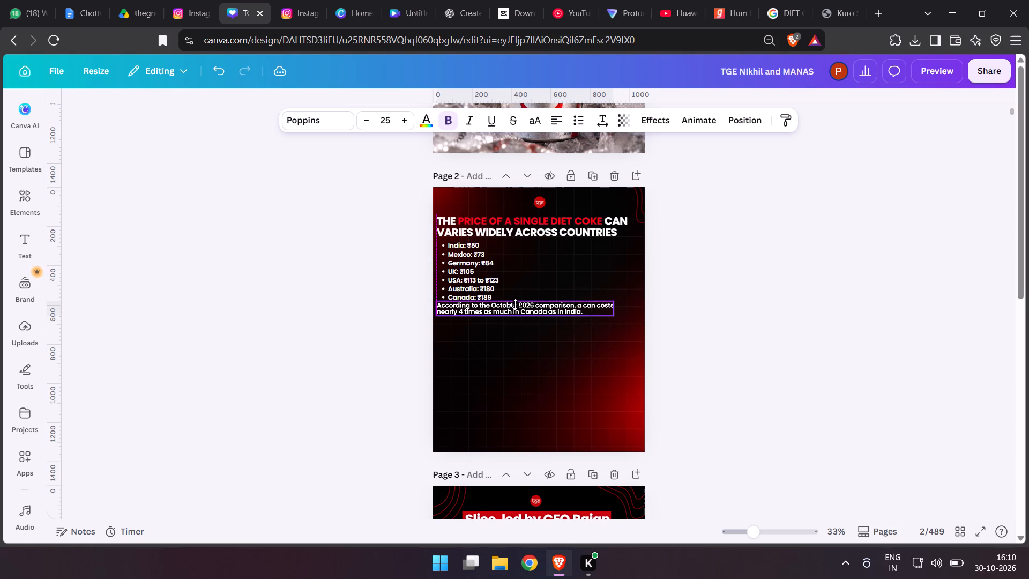
{"action": "left_click_drag", "start_coordinate": [515, 305], "coordinate": [514, 307]}
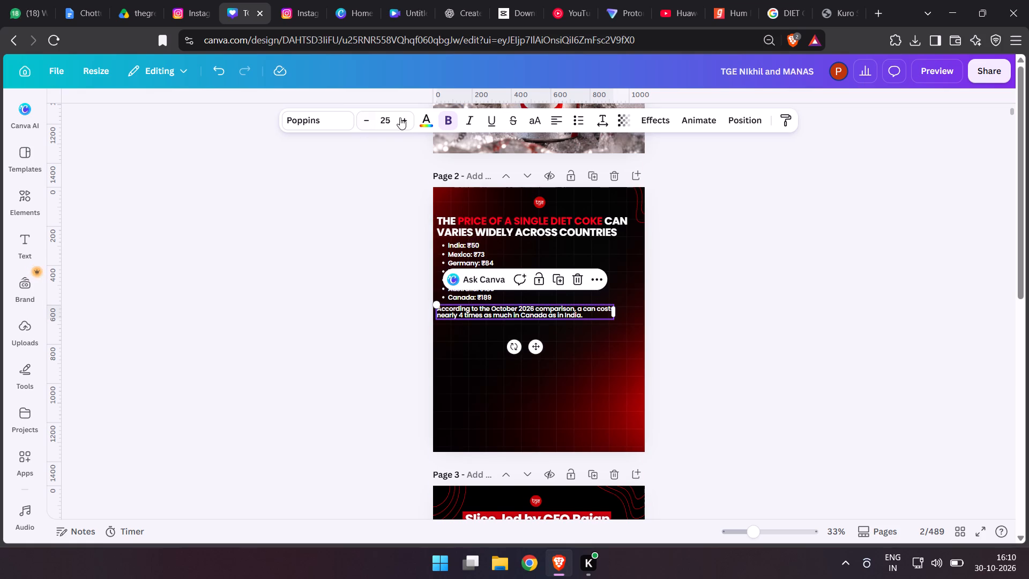
Set the font size of the comparison sentence below the price list to 26.
{"action": "triple_click", "coordinate": [402, 127]}
{"action": "left_click", "coordinate": [402, 124]}
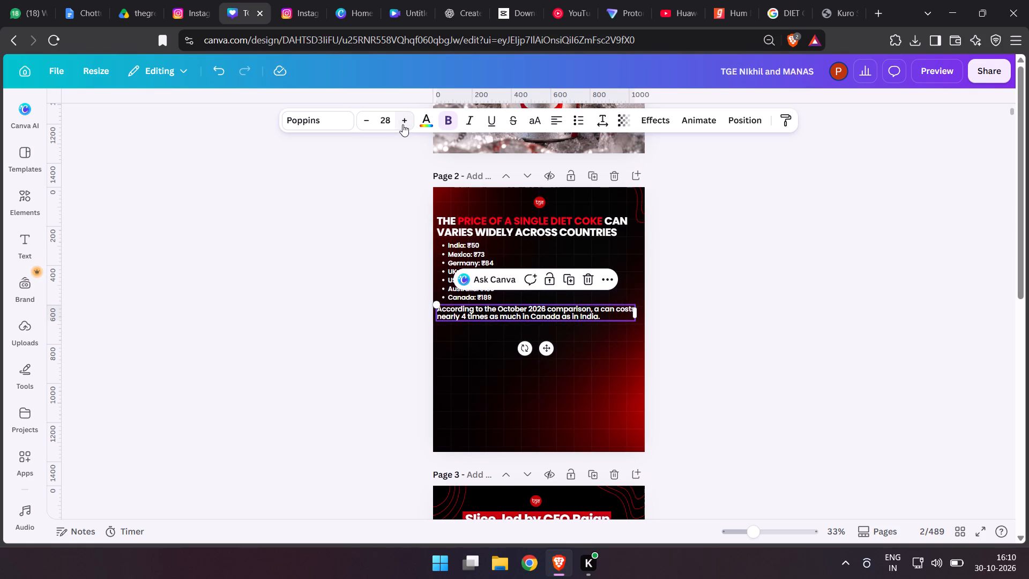
{"action": "left_click", "coordinate": [402, 124]}
{"action": "left_click", "coordinate": [375, 124]}
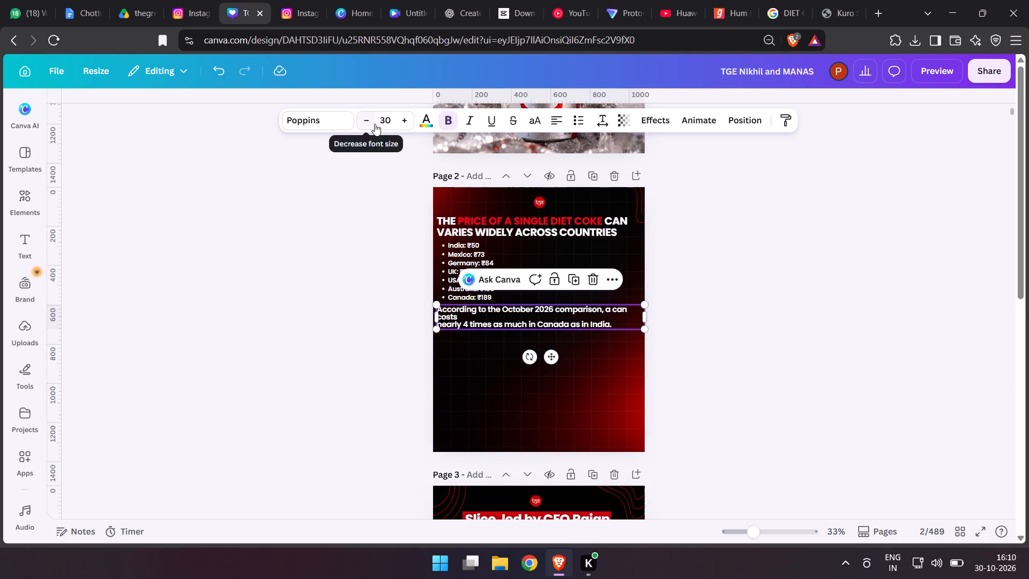
{"action": "double_click", "coordinate": [363, 124]}
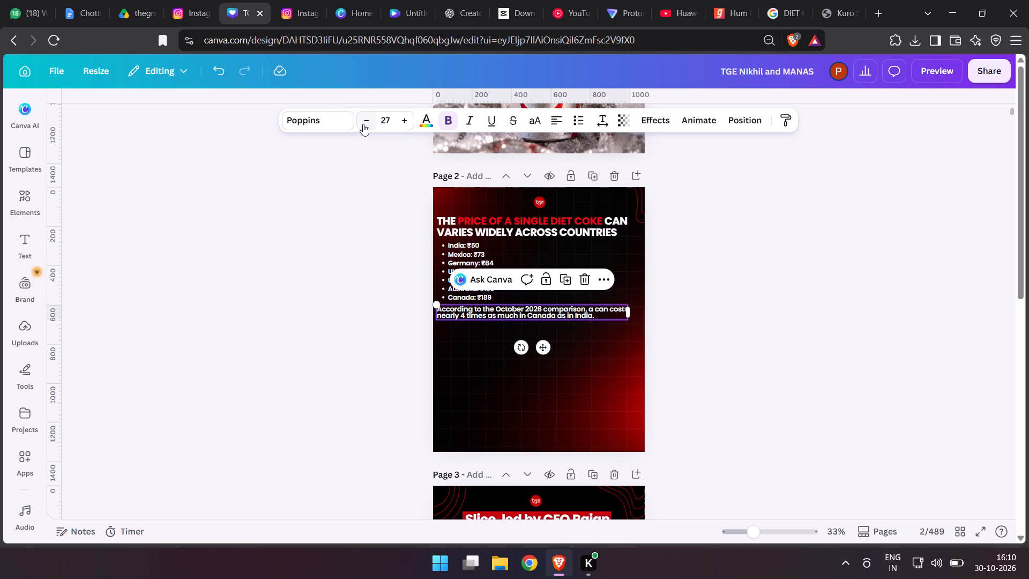
{"action": "left_click", "coordinate": [363, 124]}
{"action": "double_click", "coordinate": [334, 227]}
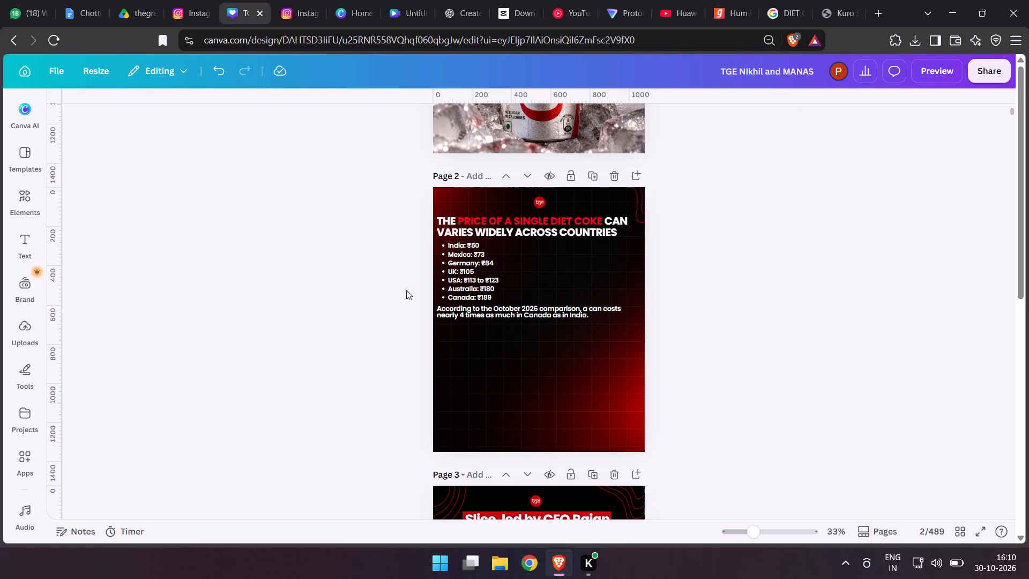
Widen the comparison sentence's text box to the page's right edge, about 1,060 wide.
{"action": "left_click", "coordinate": [512, 308]}
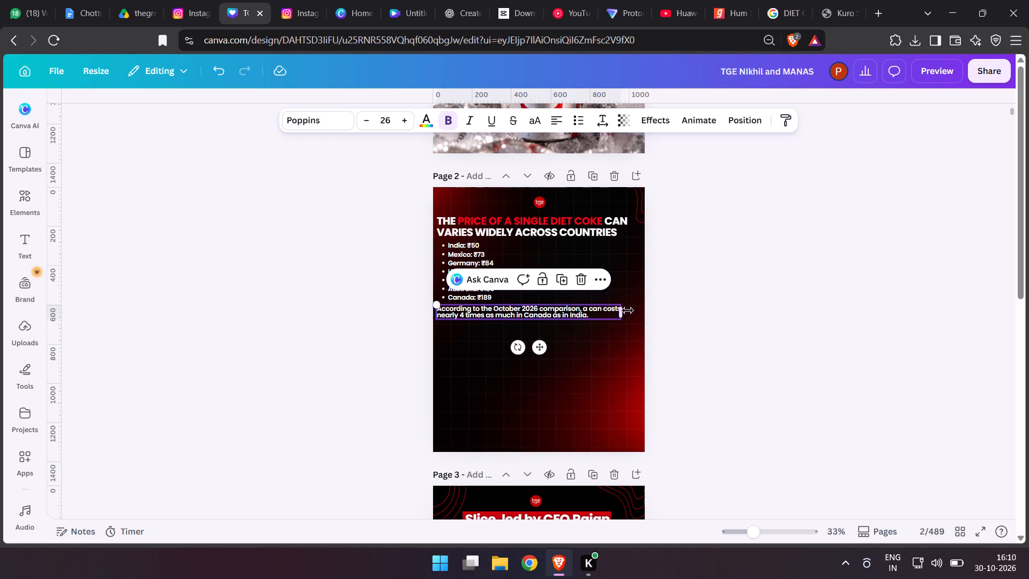
{"action": "left_click_drag", "start_coordinate": [626, 310], "coordinate": [651, 310]}
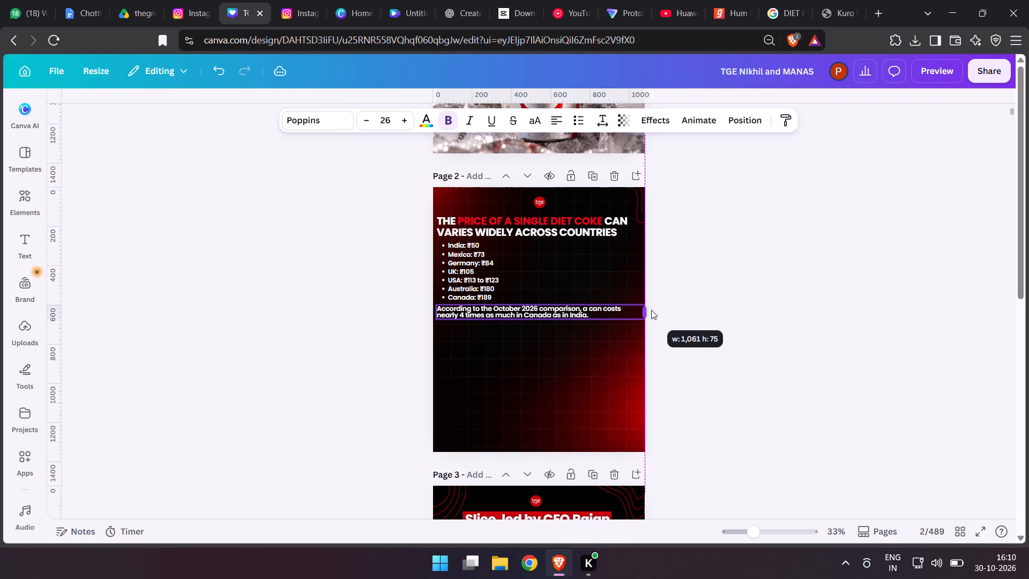
{"action": "left_click_drag", "start_coordinate": [651, 310], "coordinate": [653, 310]}
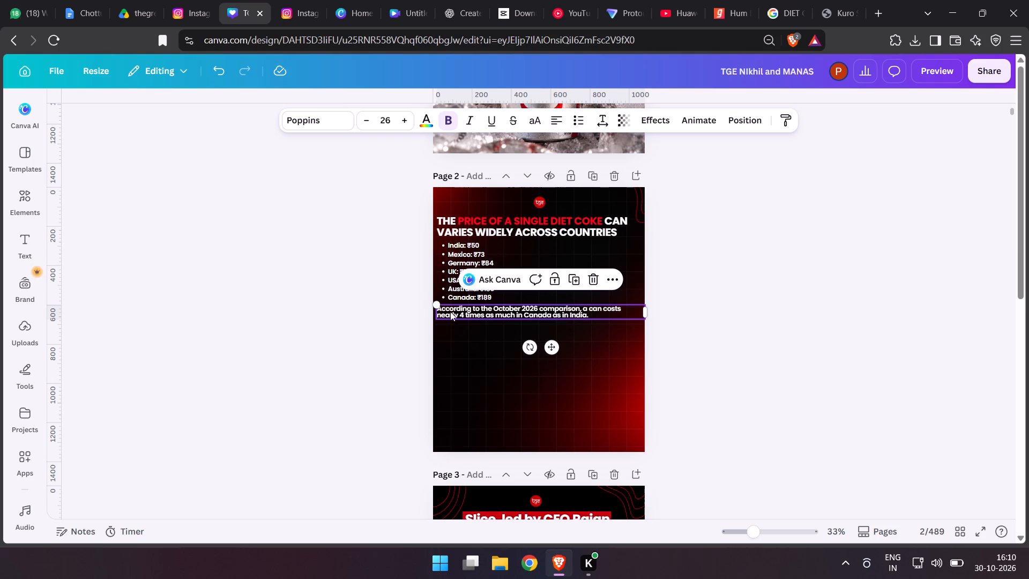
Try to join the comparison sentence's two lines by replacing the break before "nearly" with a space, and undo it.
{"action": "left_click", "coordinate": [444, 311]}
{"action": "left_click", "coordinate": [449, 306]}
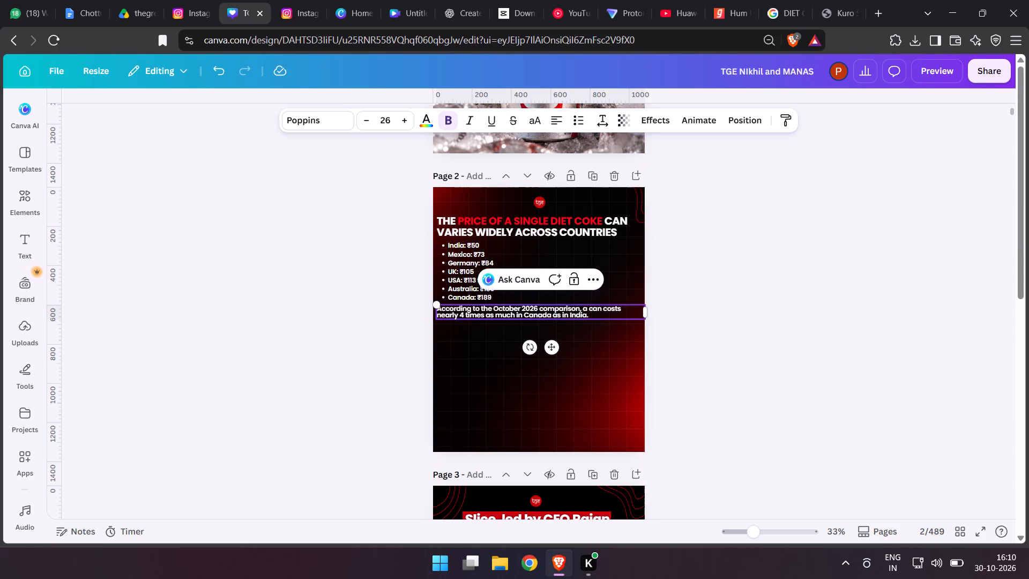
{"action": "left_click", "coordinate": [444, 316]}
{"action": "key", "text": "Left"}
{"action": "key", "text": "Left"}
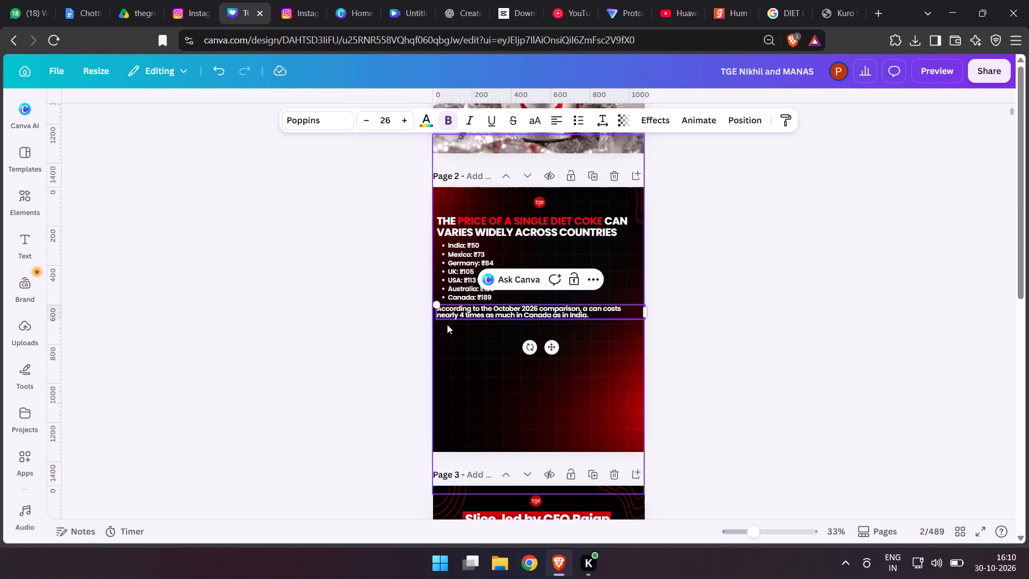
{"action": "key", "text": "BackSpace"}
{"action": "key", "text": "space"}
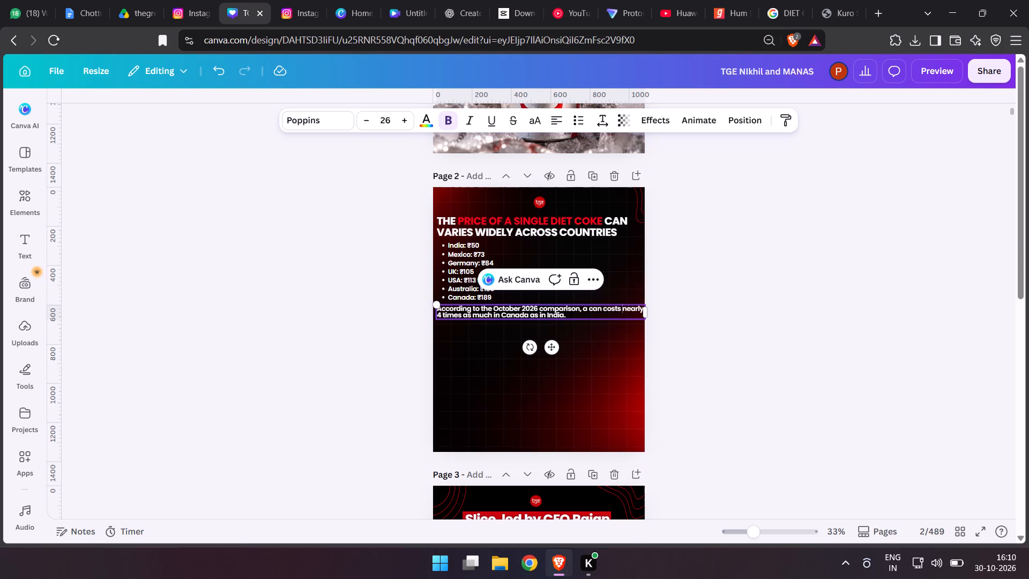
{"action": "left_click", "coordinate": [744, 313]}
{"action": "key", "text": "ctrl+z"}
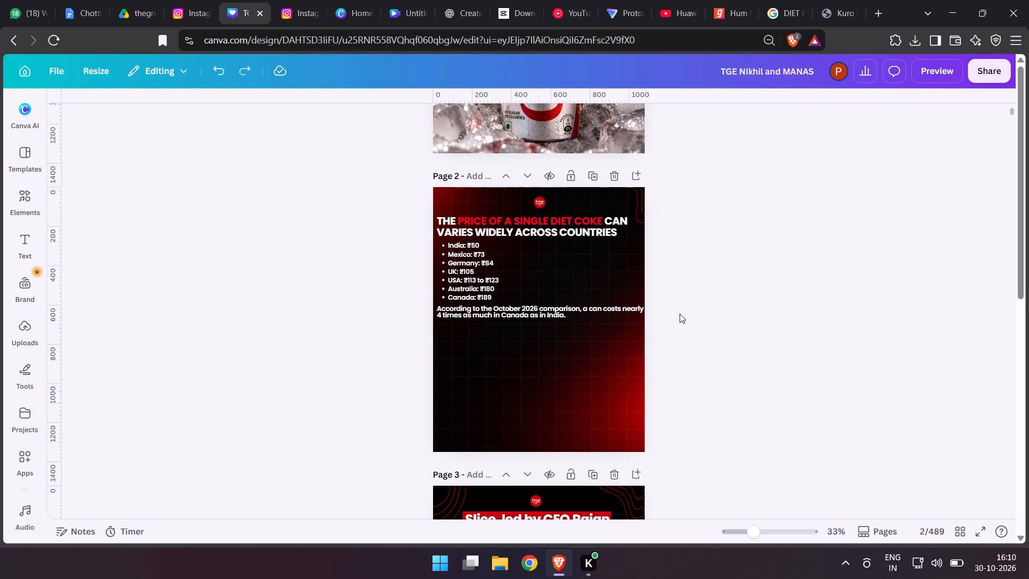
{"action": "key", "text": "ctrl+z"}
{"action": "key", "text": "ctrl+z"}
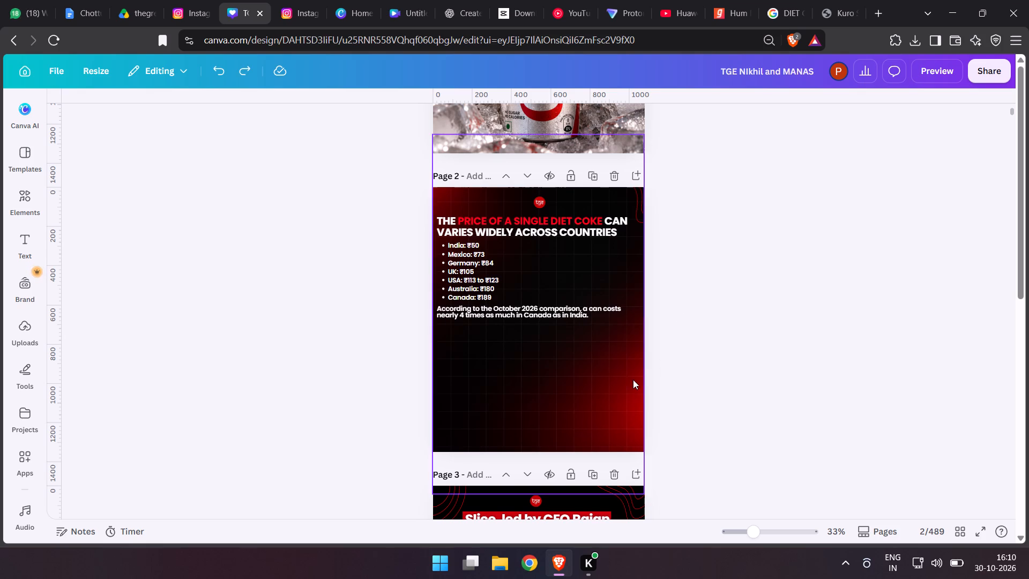
Set the bulleted price list's font weight to Poppins Medium.
{"action": "left_click", "coordinate": [491, 288]}
{"action": "left_click", "coordinate": [325, 120]}
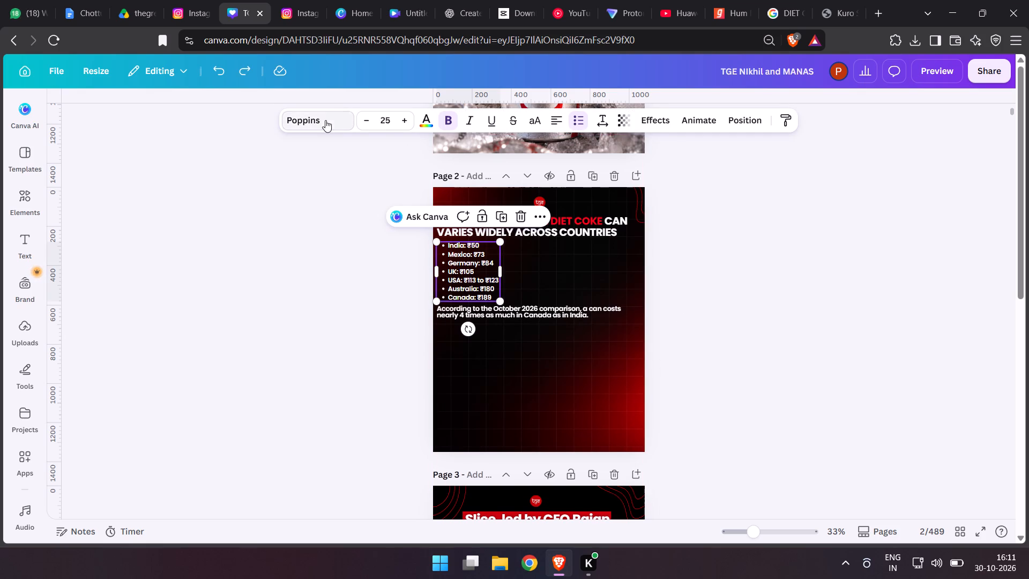
{"action": "left_click", "coordinate": [58, 301]}
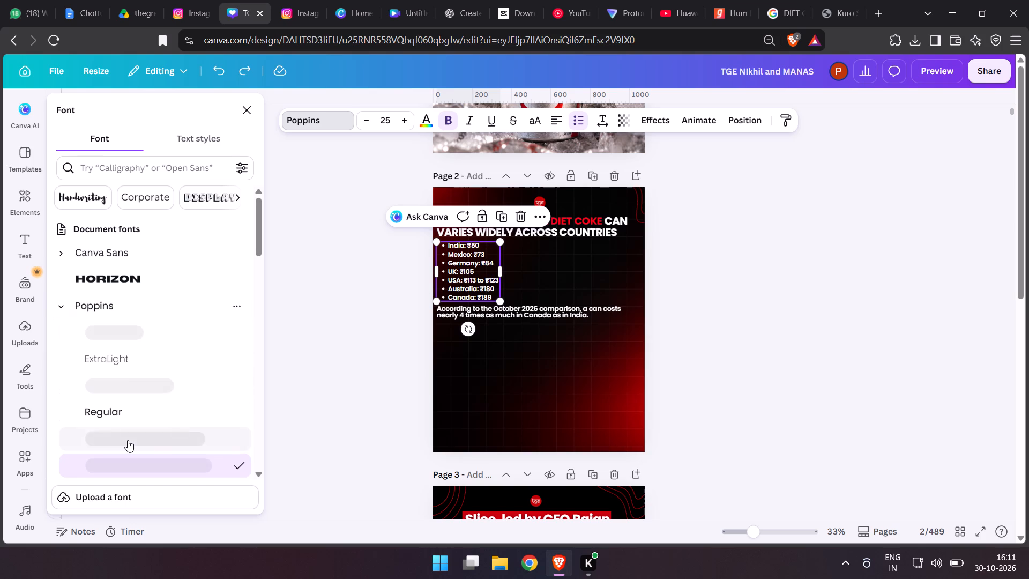
{"action": "left_click", "coordinate": [128, 440]}
{"action": "double_click", "coordinate": [339, 359]}
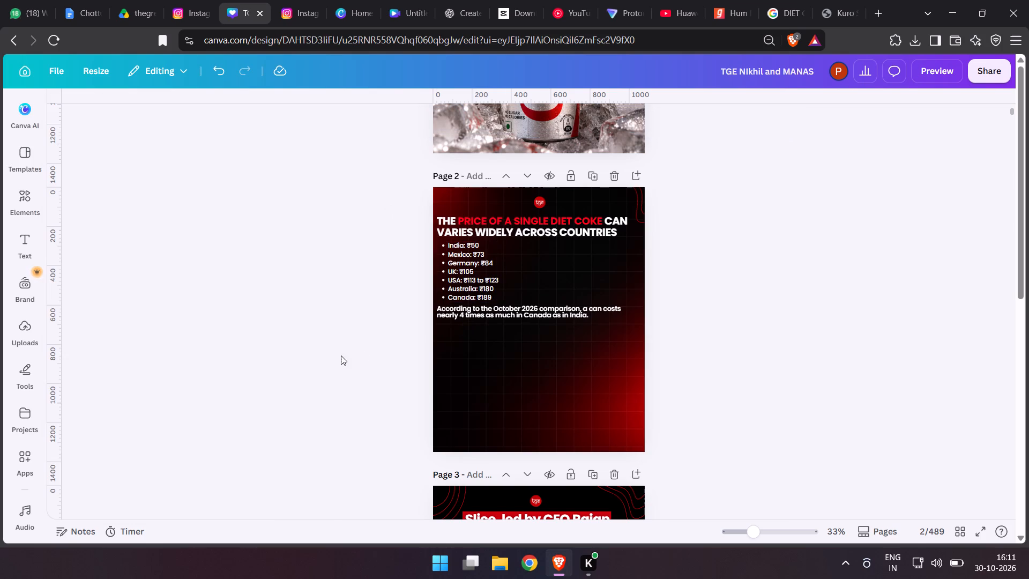
Set the whole comparison sentence's font weight to Poppins Medium.
{"action": "left_click", "coordinate": [468, 307]}
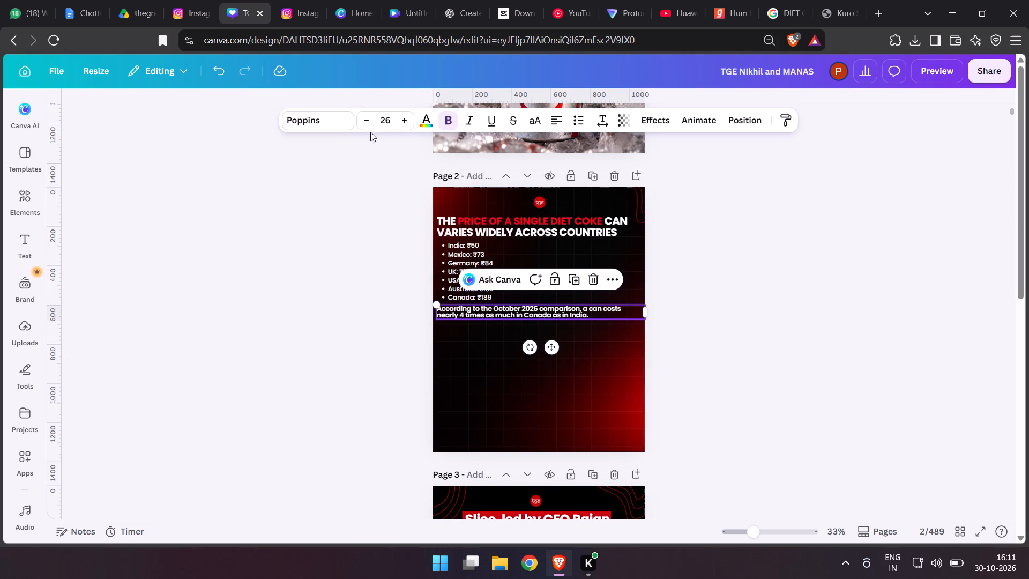
{"action": "left_click", "coordinate": [312, 123]}
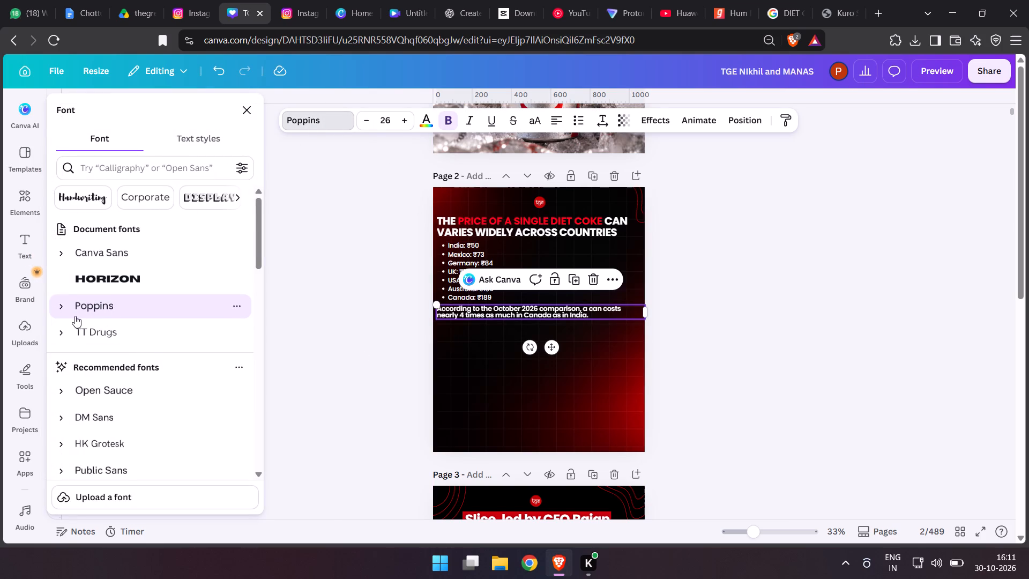
{"action": "left_click", "coordinate": [68, 313]}
{"action": "left_click", "coordinate": [133, 432]}
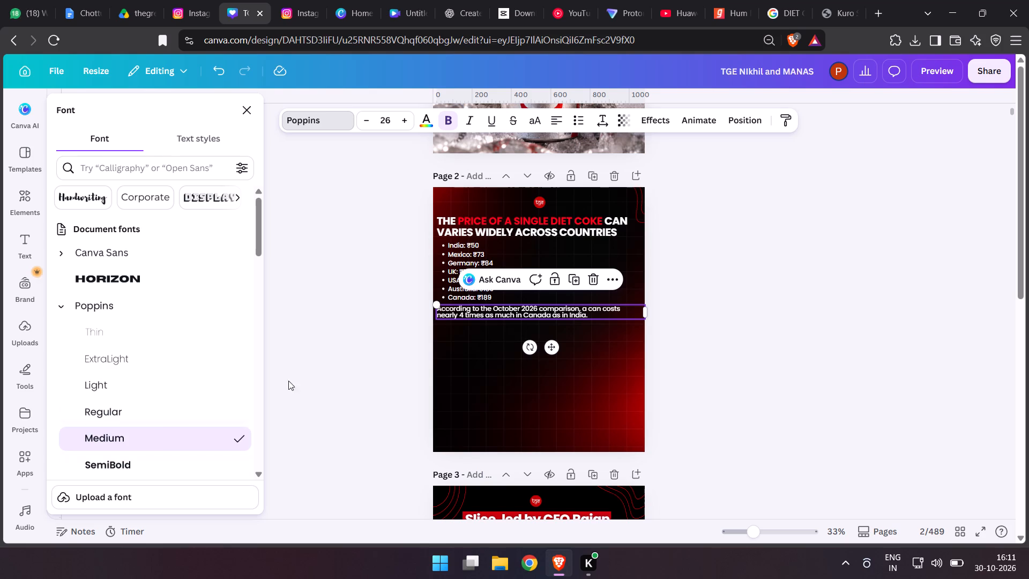
{"action": "double_click", "coordinate": [386, 354]}
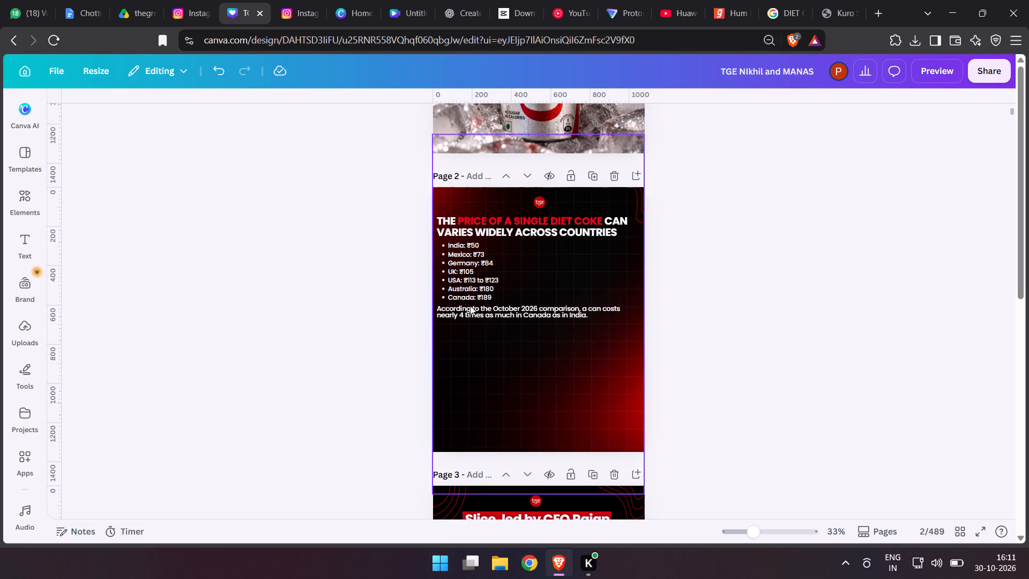
Check the Poppins weight applied to the bulleted price list.
{"action": "left_click", "coordinate": [462, 279]}
{"action": "left_click", "coordinate": [315, 117]}
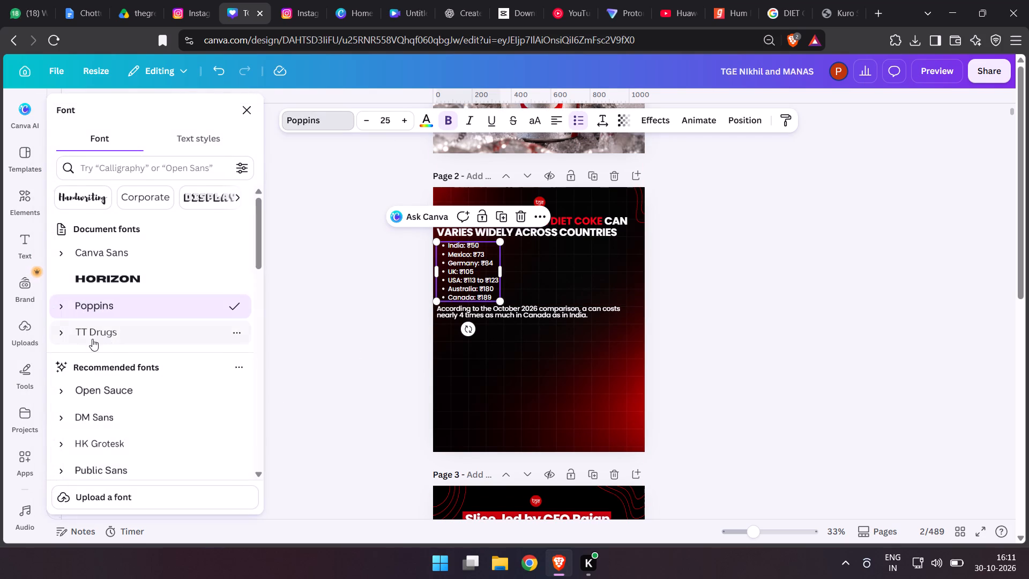
{"action": "left_click", "coordinate": [66, 309]}
{"action": "double_click", "coordinate": [363, 349]}
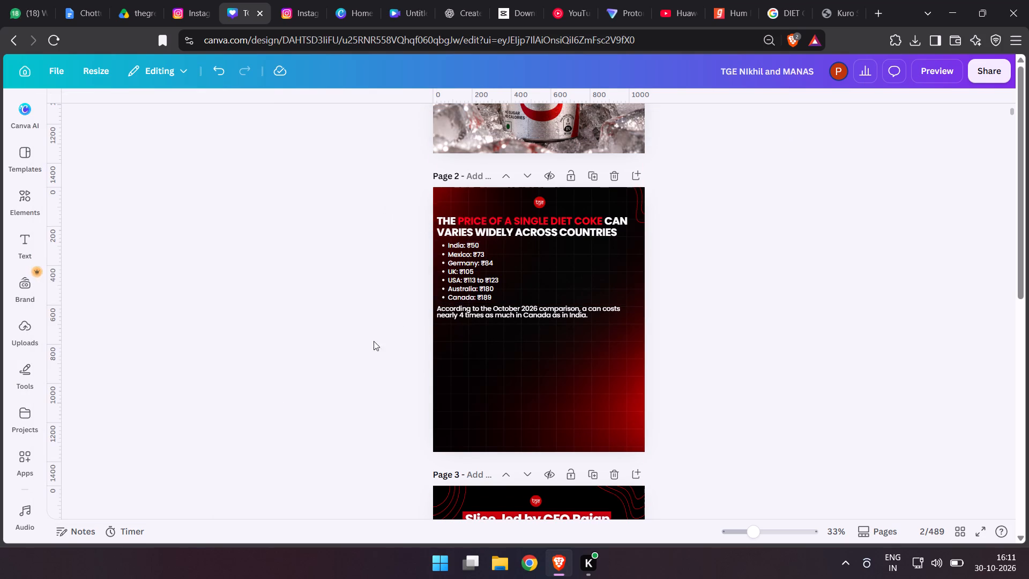
Emphasise "October 2026 comparison," in the sentence below the list with Poppins SemiBold.
{"action": "left_click", "coordinate": [499, 316]}
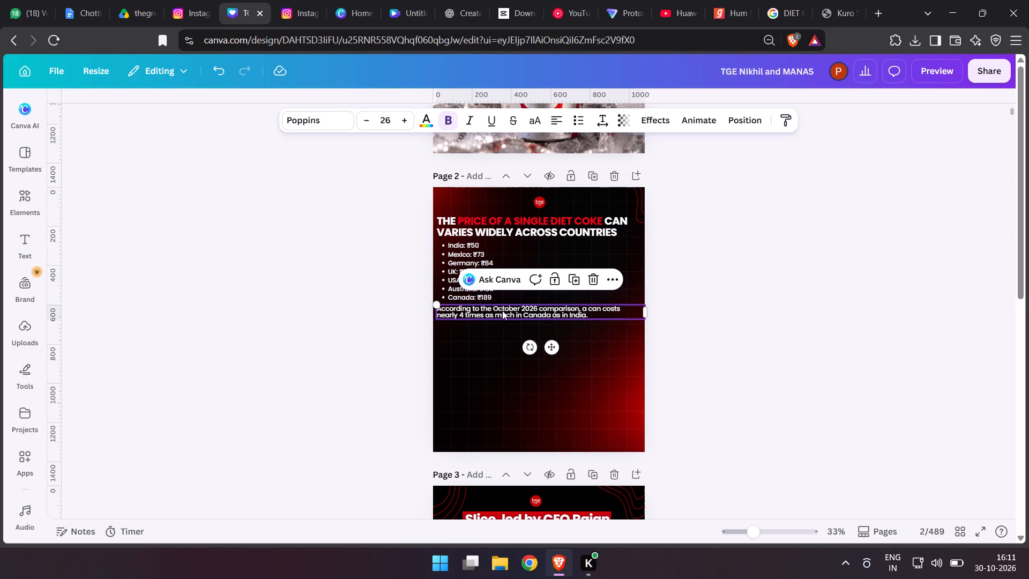
{"action": "double_click", "coordinate": [503, 310]}
{"action": "left_click", "coordinate": [499, 307]}
{"action": "left_click_drag", "start_coordinate": [491, 308], "coordinate": [543, 307]}
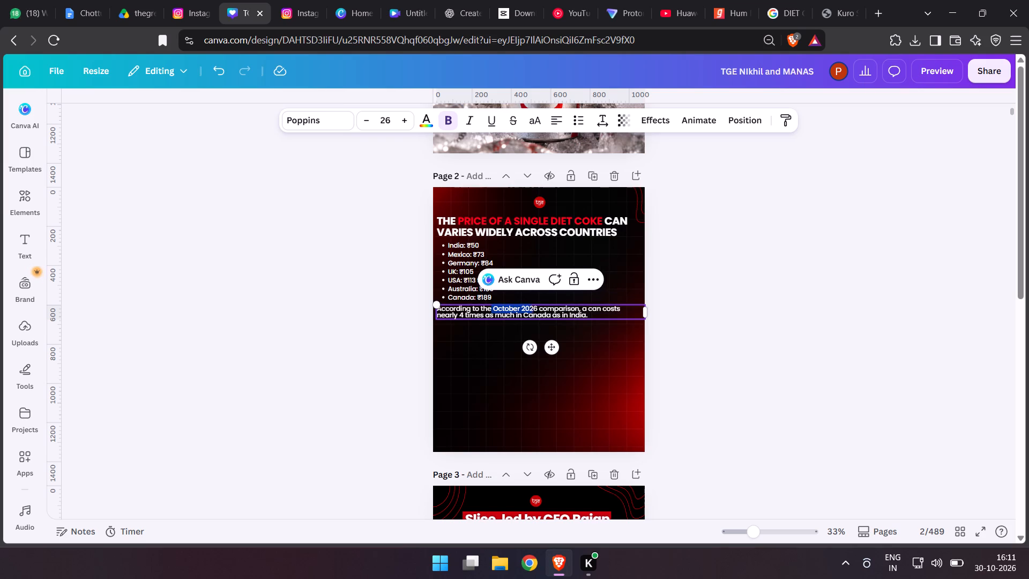
{"action": "left_click_drag", "start_coordinate": [543, 307], "coordinate": [581, 308]}
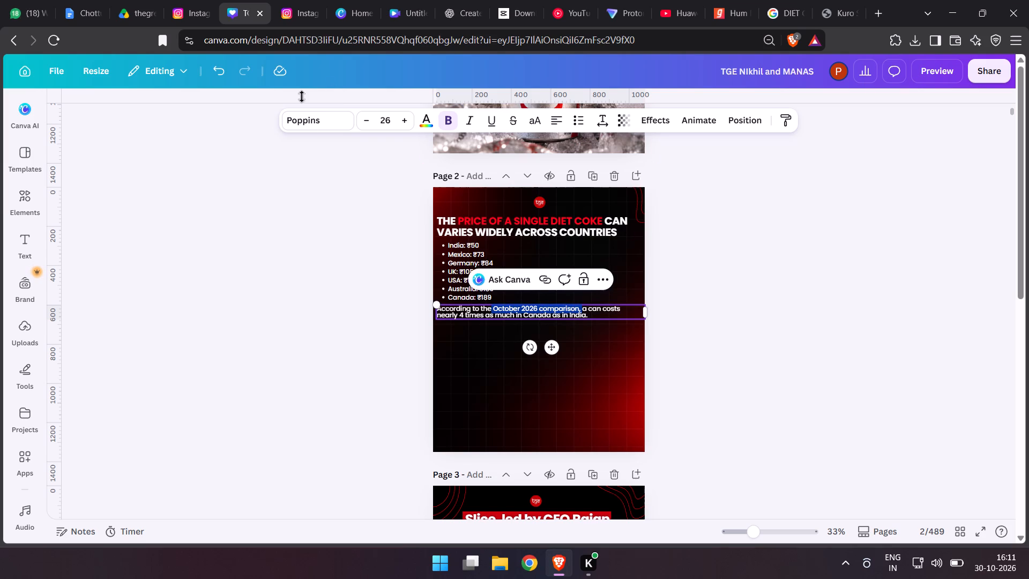
{"action": "left_click", "coordinate": [315, 127]}
{"action": "left_click", "coordinate": [65, 310]}
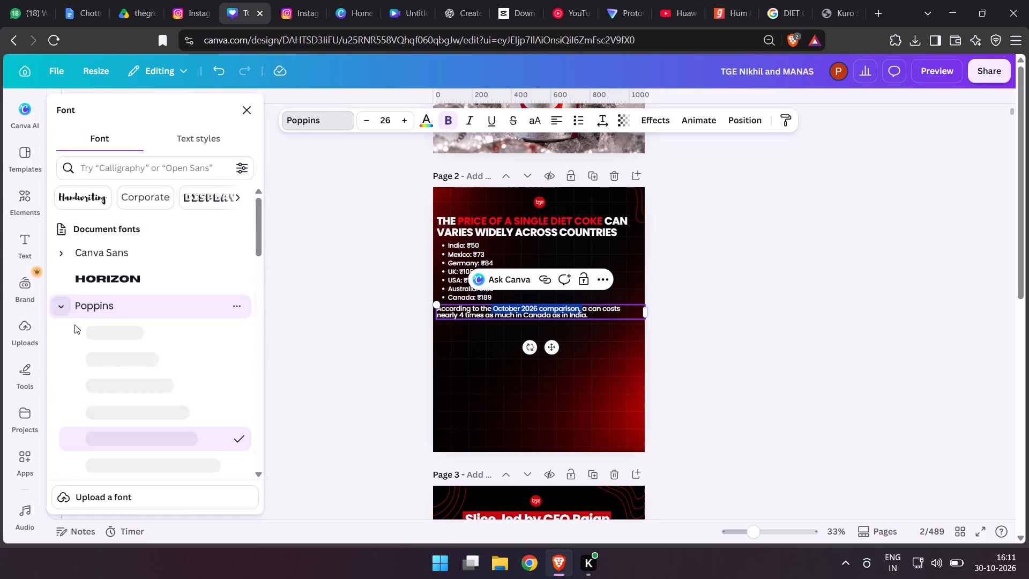
{"action": "left_click", "coordinate": [147, 458]}
{"action": "double_click", "coordinate": [799, 318]}
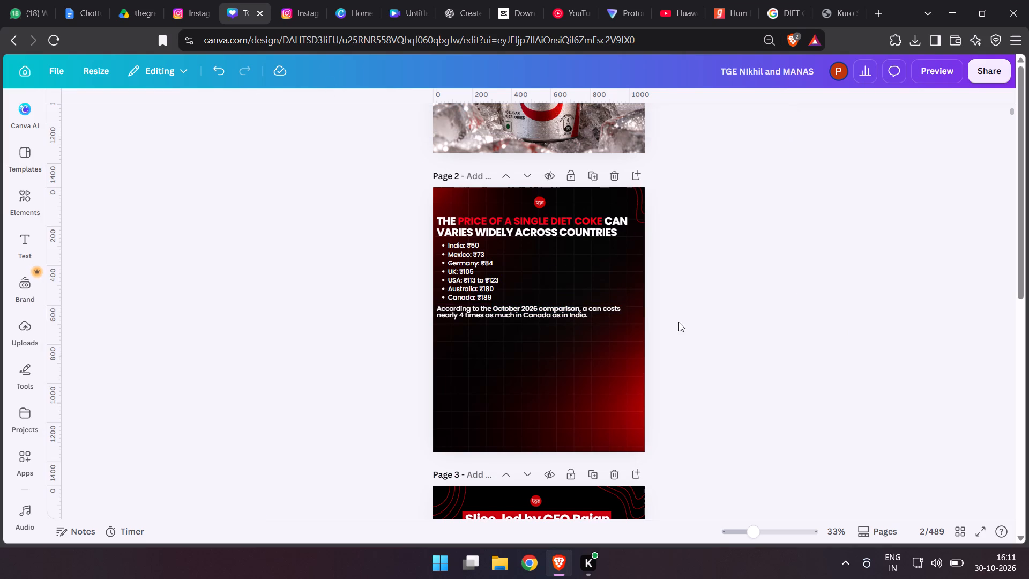
Format "4 times as much in Canada as in India." in Poppins SemiBold with the headline's red colour.
{"action": "double_click", "coordinate": [468, 315]}
{"action": "left_click", "coordinate": [459, 315]}
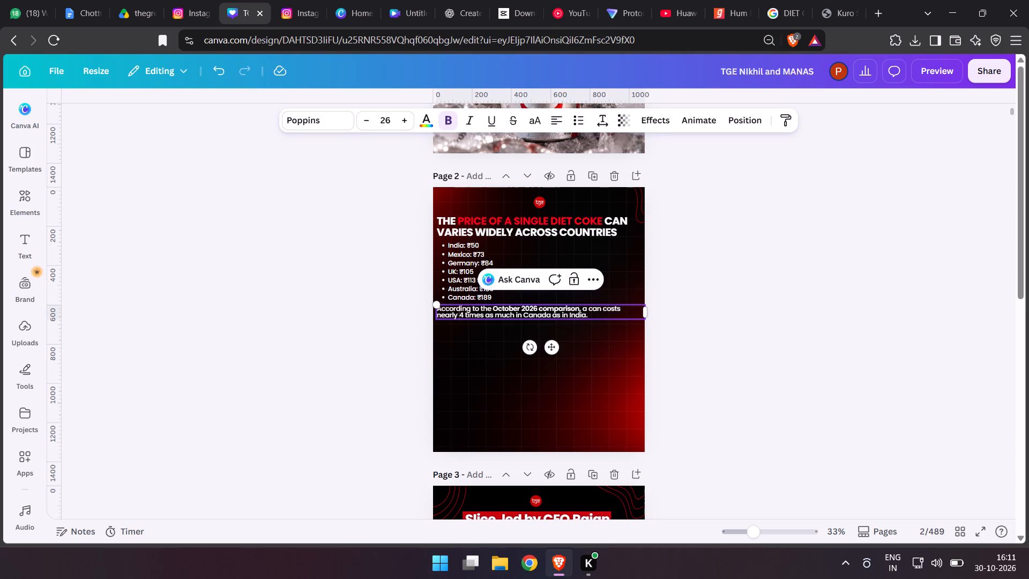
{"action": "left_click_drag", "start_coordinate": [459, 315], "coordinate": [594, 313]}
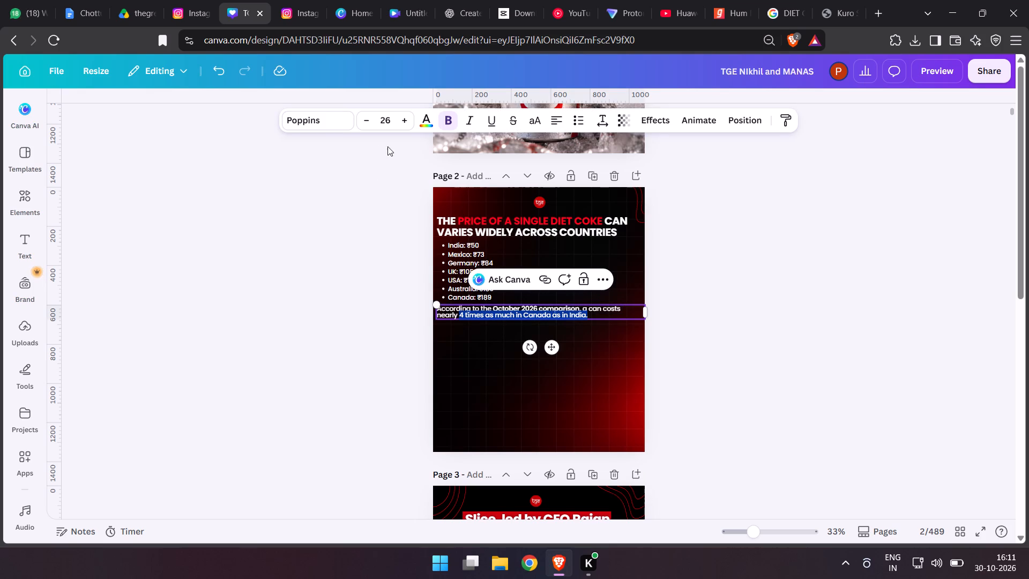
{"action": "left_click", "coordinate": [307, 129]}
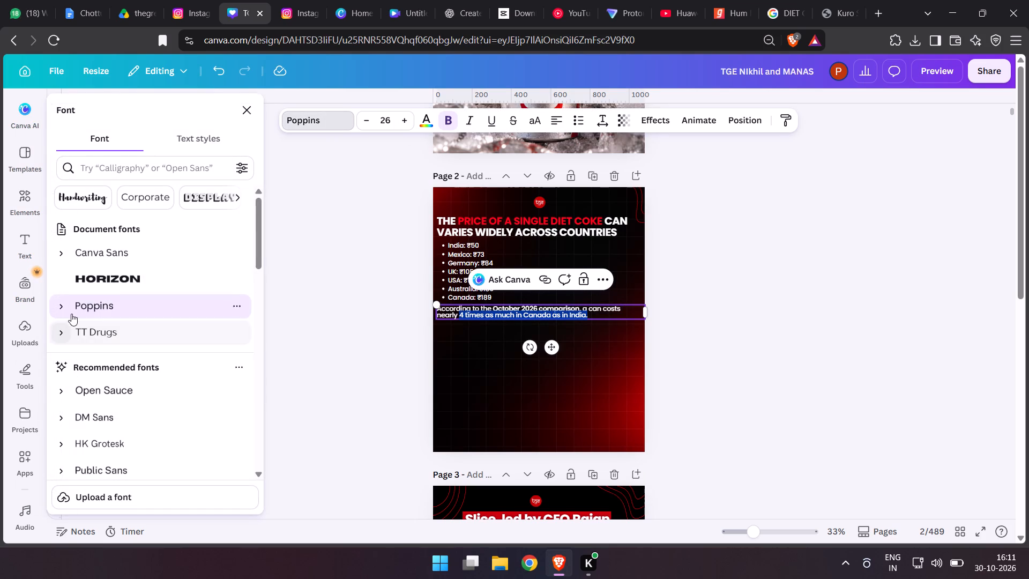
{"action": "left_click", "coordinate": [71, 310]}
{"action": "left_click", "coordinate": [129, 457]}
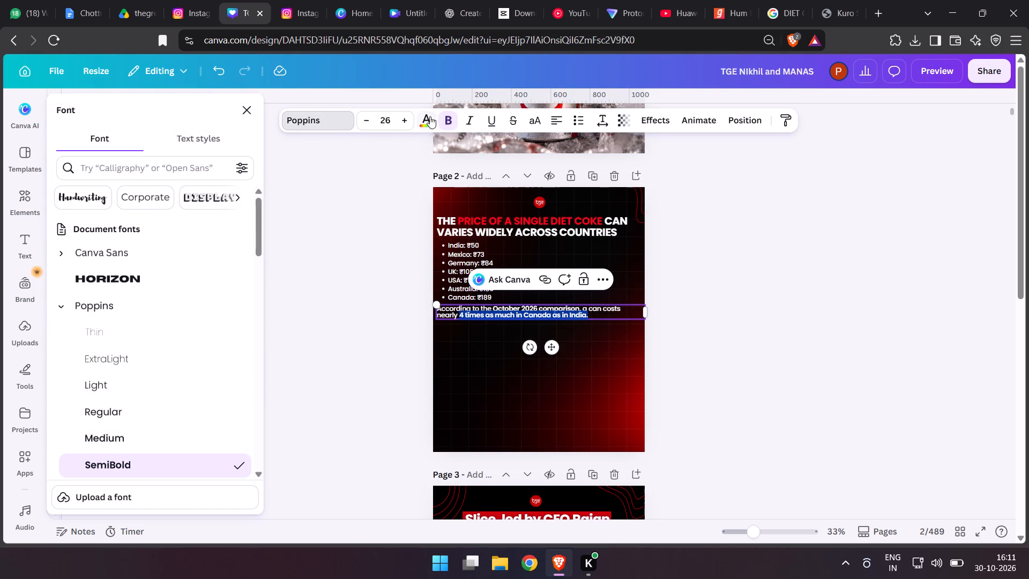
{"action": "left_click", "coordinate": [430, 116]}
{"action": "left_click", "coordinate": [128, 198]}
{"action": "double_click", "coordinate": [730, 338]}
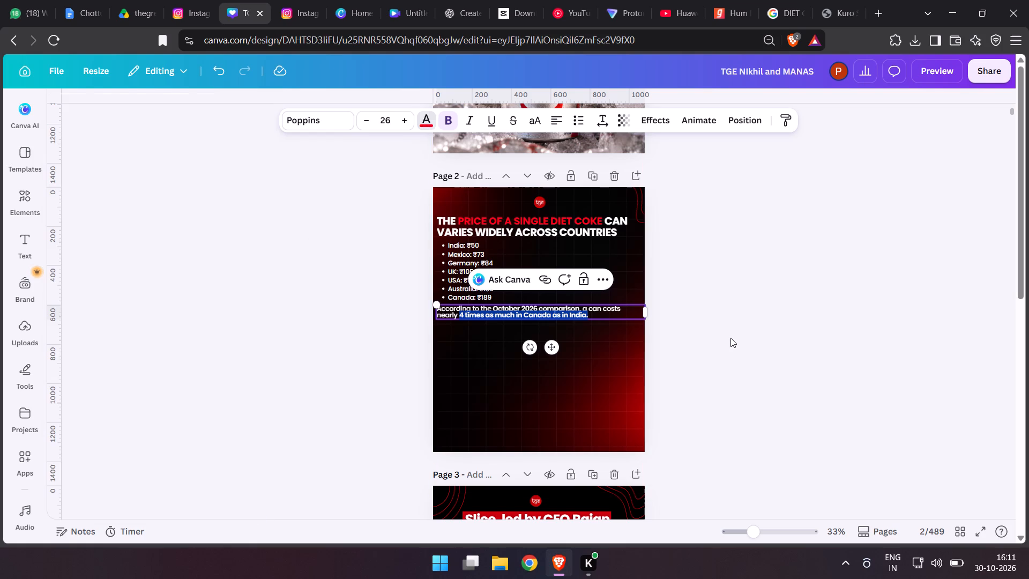
Move the comparison sentence up slightly, closer to the Canada line of the price list.
{"action": "left_click", "coordinate": [479, 310]}
{"action": "left_click", "coordinate": [478, 306]}
{"action": "left_click", "coordinate": [360, 330]}
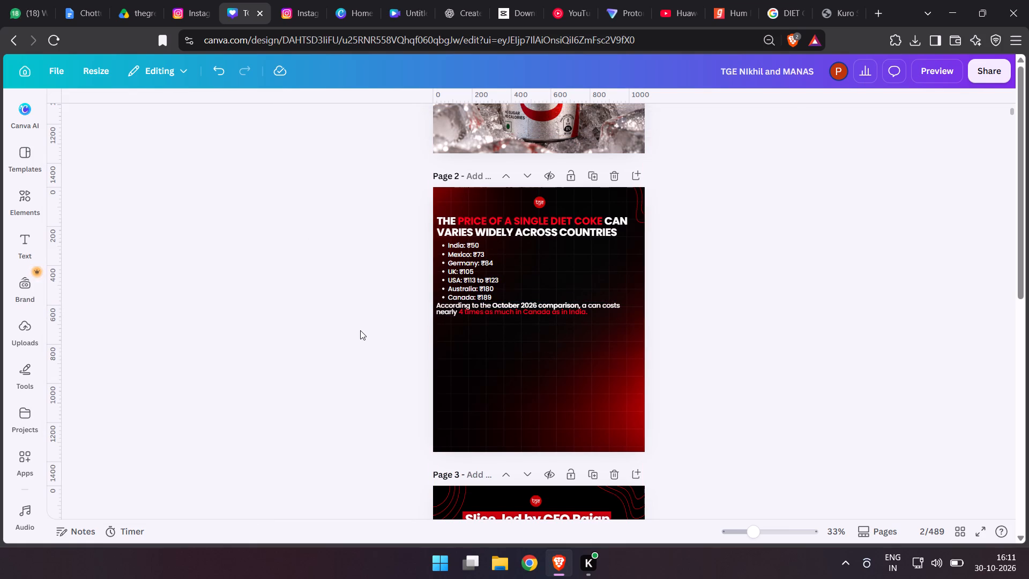
Set the comparison sentence's line spacing to 1.19 on page 2.
{"action": "left_click", "coordinate": [444, 307]}
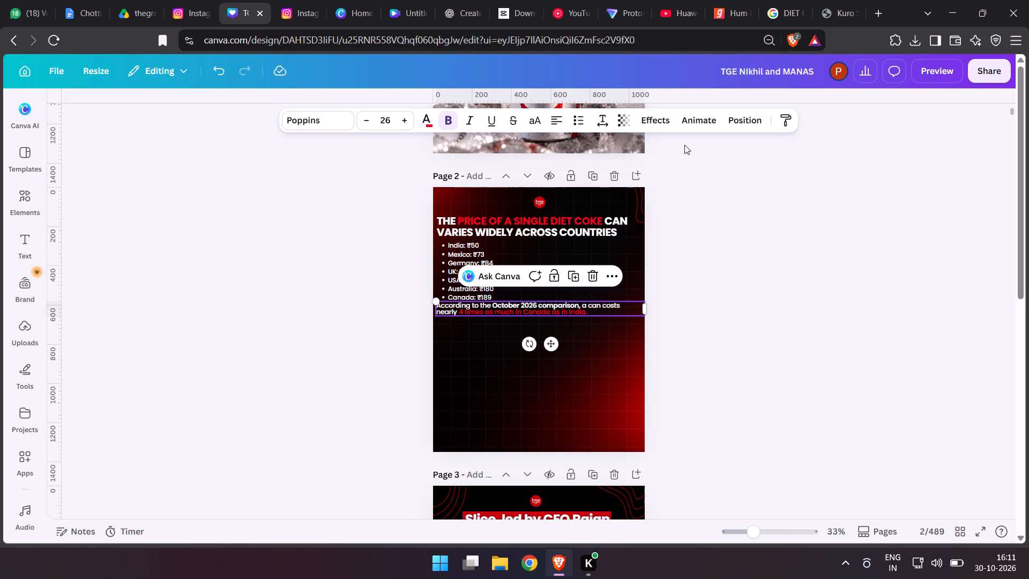
{"action": "left_click", "coordinate": [600, 123]}
{"action": "left_click", "coordinate": [568, 218]}
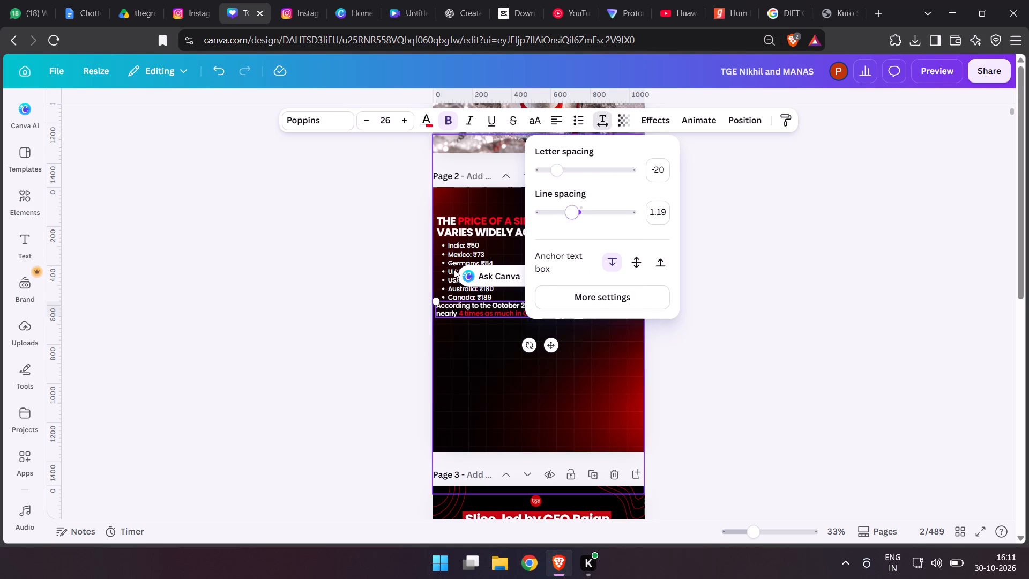
{"action": "double_click", "coordinate": [381, 284]}
{"action": "left_click", "coordinate": [443, 310]}
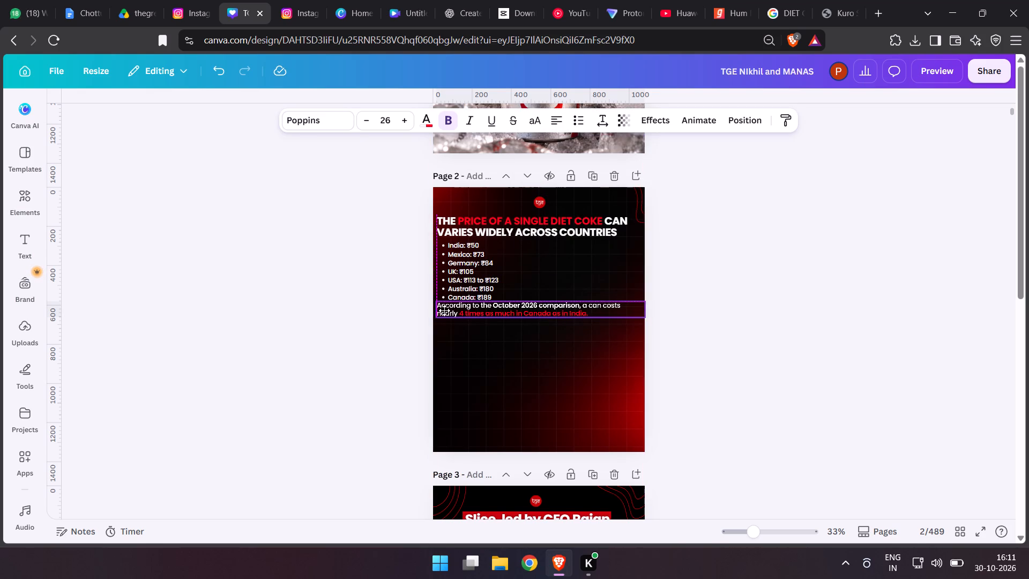
{"action": "left_click", "coordinate": [342, 313]}
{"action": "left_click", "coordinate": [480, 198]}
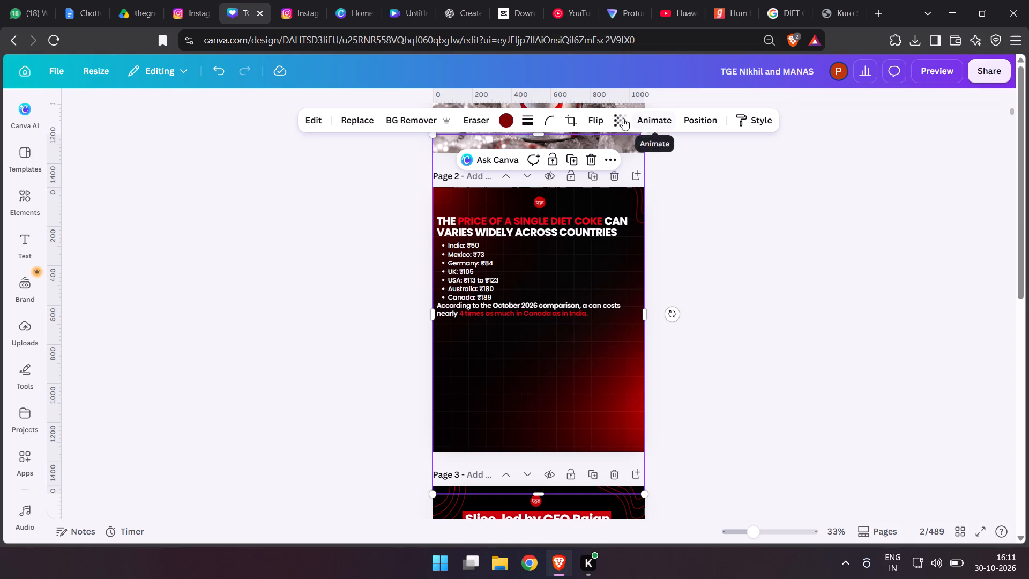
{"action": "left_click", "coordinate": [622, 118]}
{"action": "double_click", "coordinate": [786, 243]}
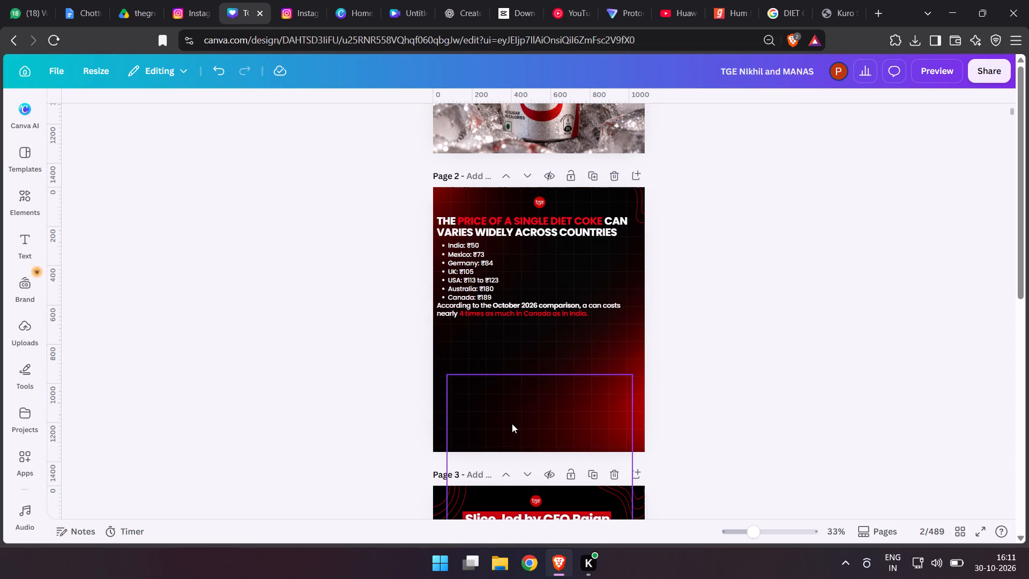
Shrink the invisible chart image to fit the lower part of page 2 and set its transparency to 100.
{"action": "left_click", "coordinate": [512, 424]}
{"action": "left_click_drag", "start_coordinate": [512, 424], "coordinate": [521, 394]}
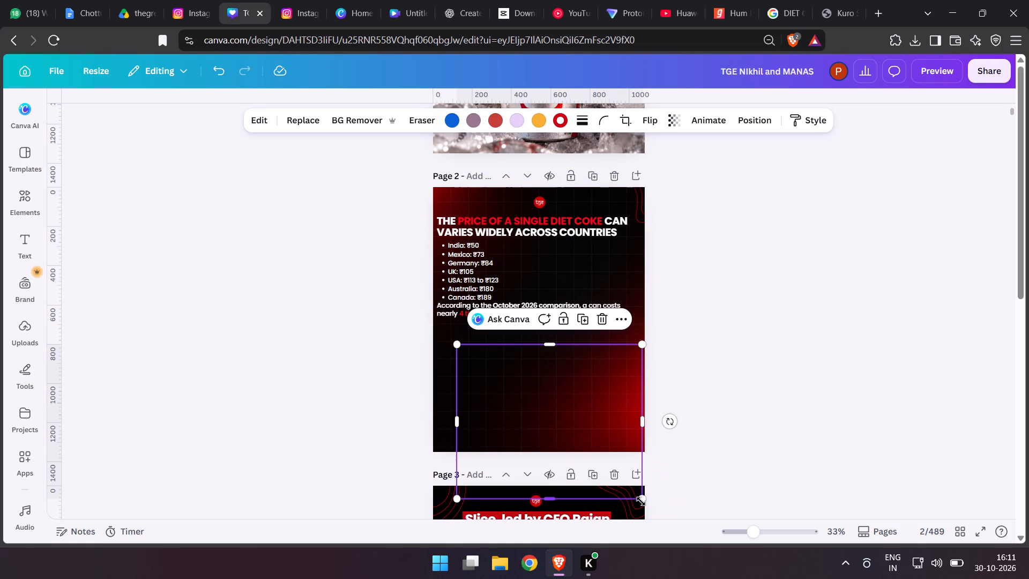
{"action": "left_click_drag", "start_coordinate": [639, 500], "coordinate": [595, 441]}
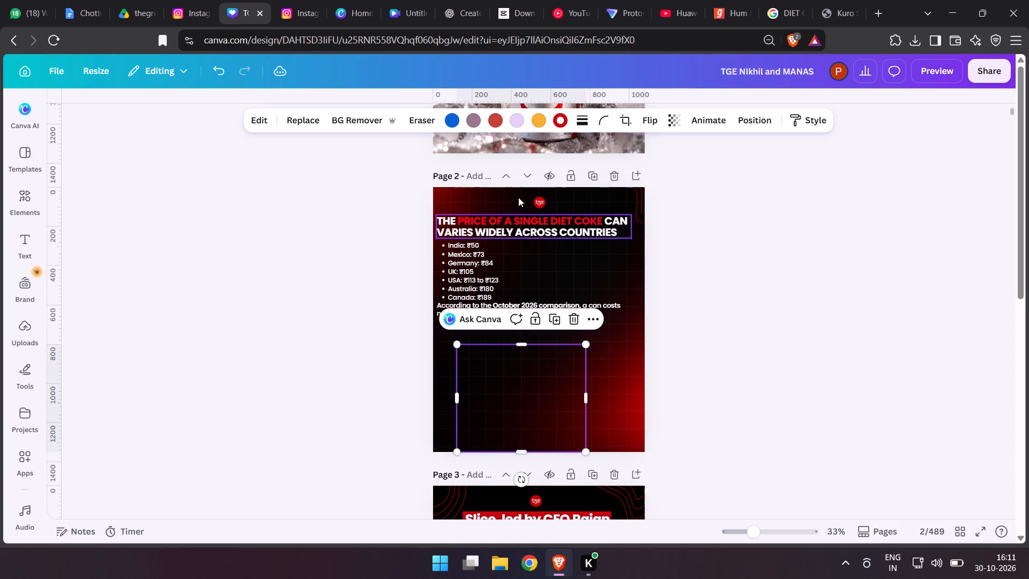
{"action": "left_click", "coordinate": [674, 119]}
{"action": "left_click_drag", "start_coordinate": [676, 170], "coordinate": [763, 174]}
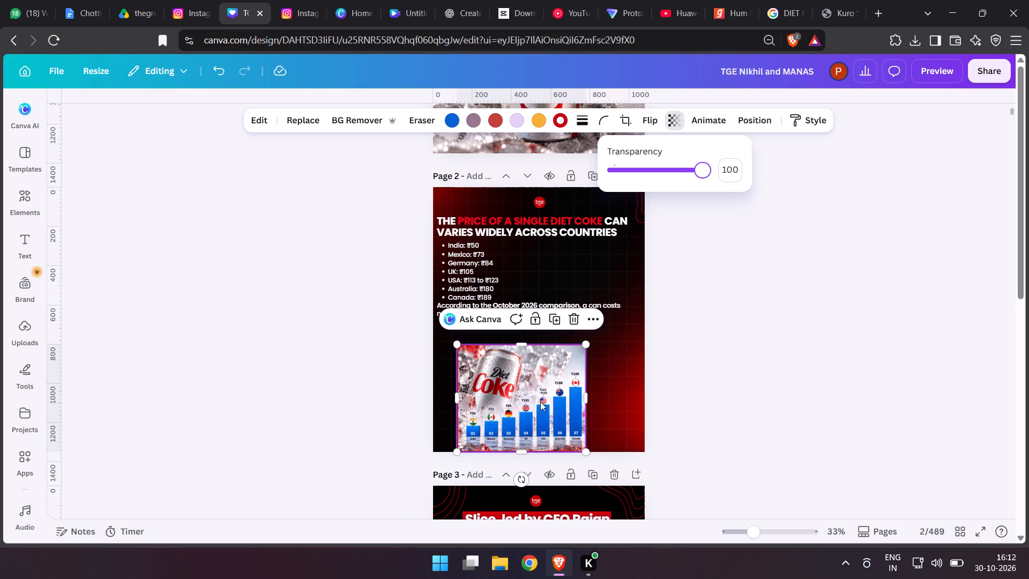
Widen the Diet Coke chart image and move it from page 2 onto the lower part of page 1.
{"action": "left_click_drag", "start_coordinate": [538, 401], "coordinate": [526, 377]}
{"action": "left_click_drag", "start_coordinate": [577, 373], "coordinate": [621, 379]}
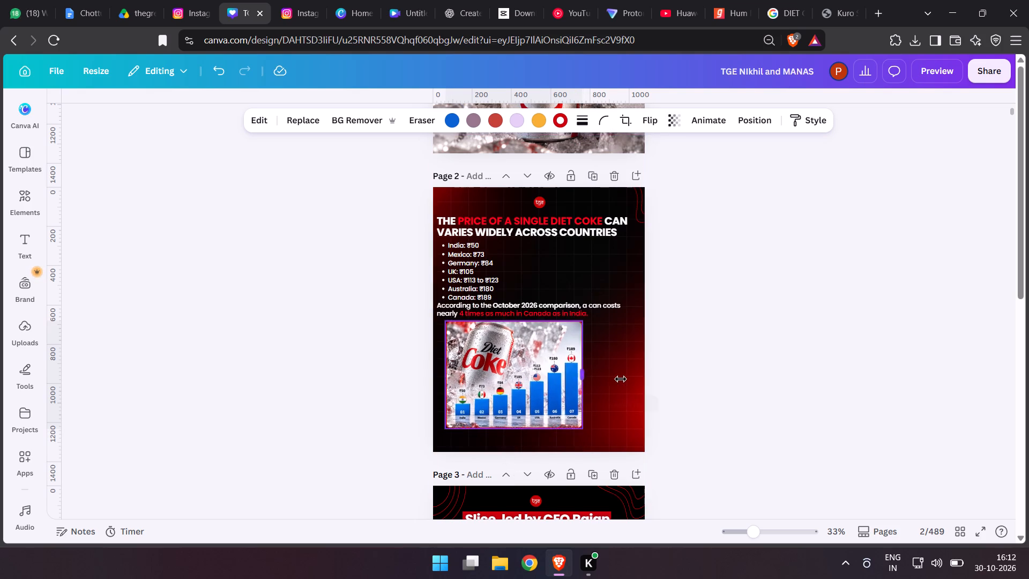
{"action": "left_click_drag", "start_coordinate": [621, 379], "coordinate": [613, 380]}
{"action": "left_click_drag", "start_coordinate": [570, 375], "coordinate": [649, 123]}
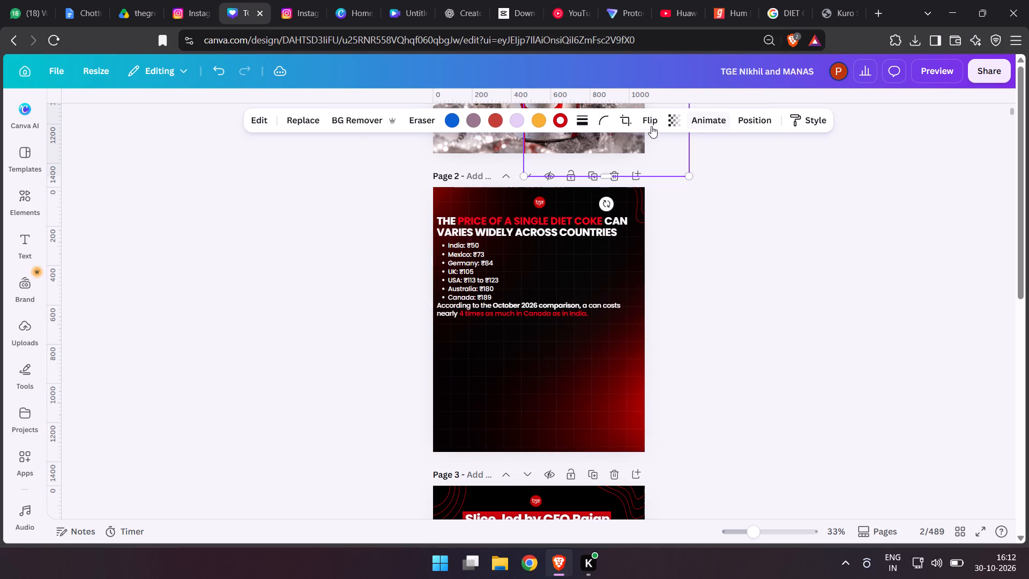
{"action": "left_click", "coordinate": [294, 238]}
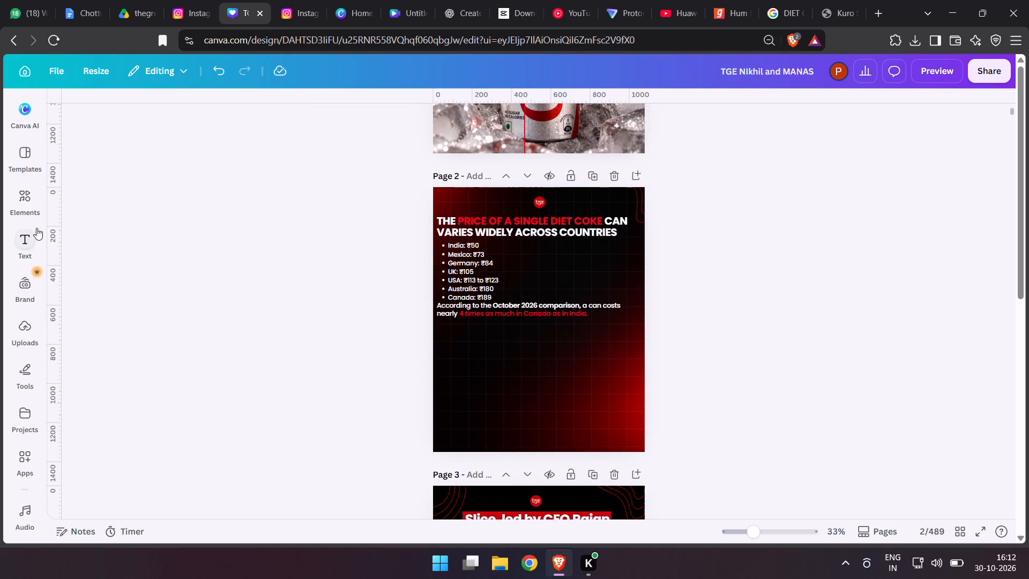
{"action": "left_click", "coordinate": [29, 201]}
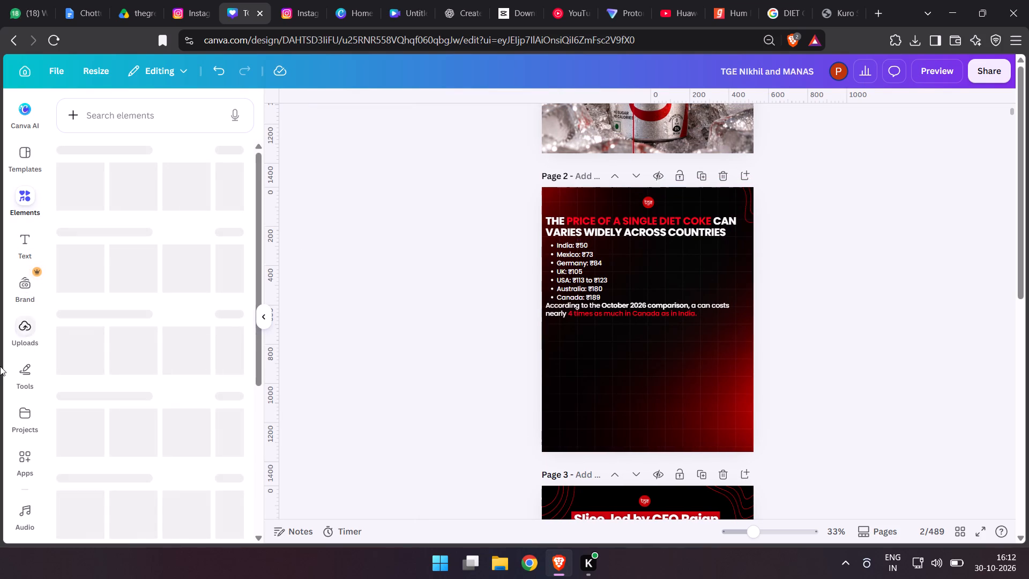
{"action": "left_click", "coordinate": [34, 369]}
{"action": "left_click", "coordinate": [71, 257]}
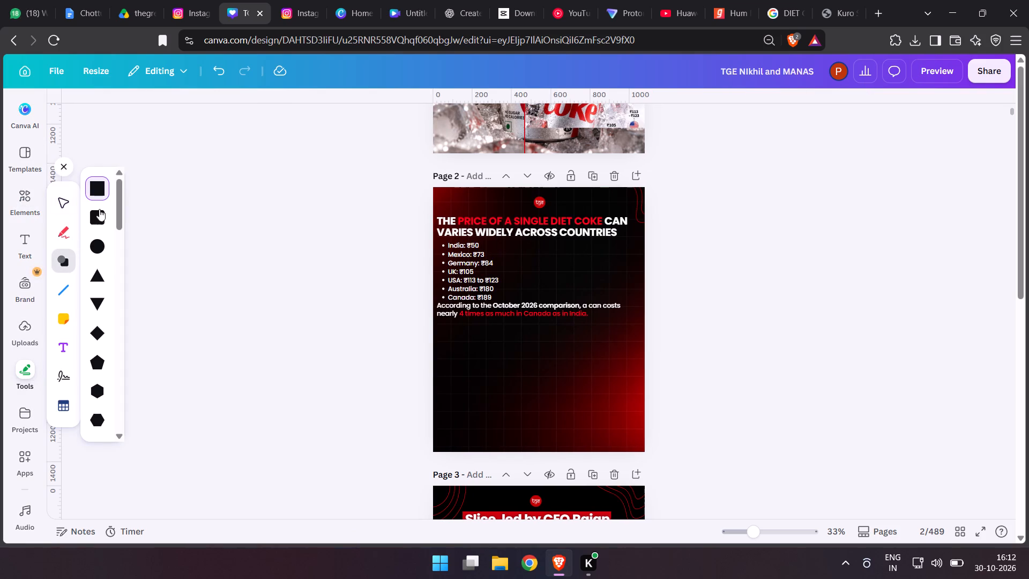
{"action": "left_click", "coordinate": [100, 194]}
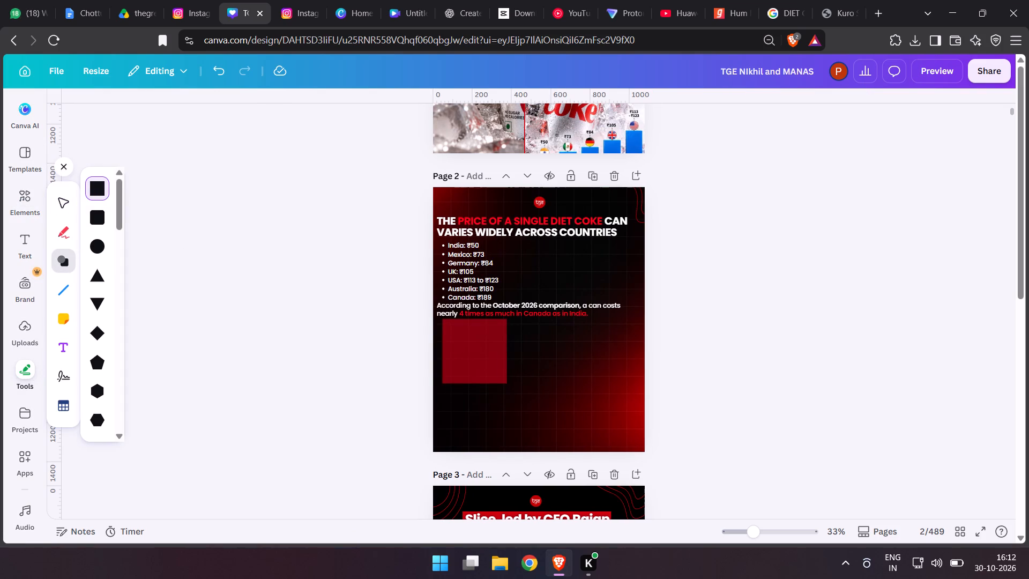
{"action": "left_click", "coordinate": [437, 320]}
{"action": "left_click_drag", "start_coordinate": [503, 384], "coordinate": [593, 420]}
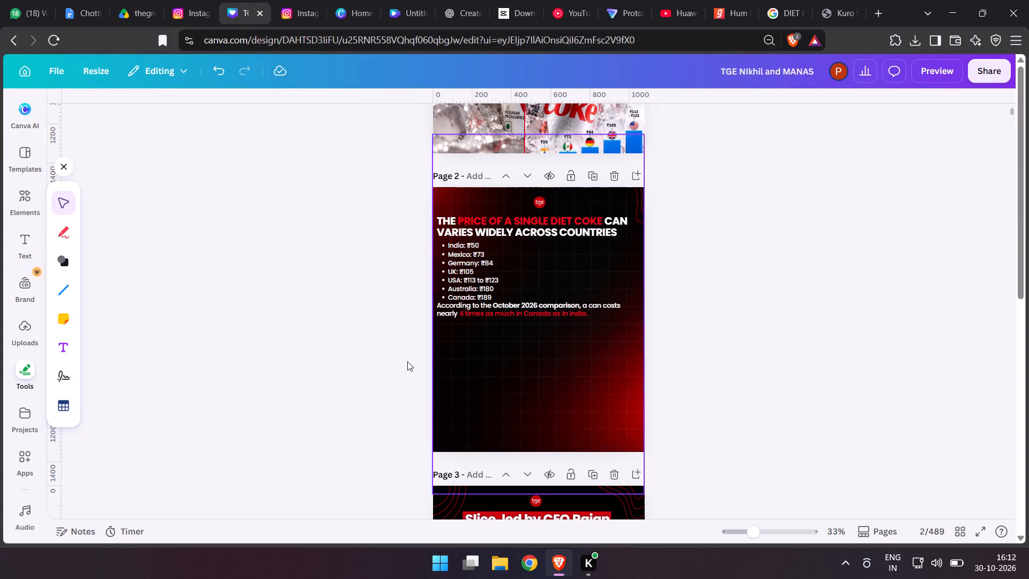
Move the chart image on page 1 towards the lower-right corner and extend its top edge upward.
{"action": "scroll", "coordinate": [388, 351], "scroll_direction": "up", "scroll_amount": 4}
{"action": "scroll", "coordinate": [418, 308], "scroll_direction": "up", "scroll_amount": 5}
{"action": "scroll", "coordinate": [422, 313], "scroll_direction": "down", "scroll_amount": 3}
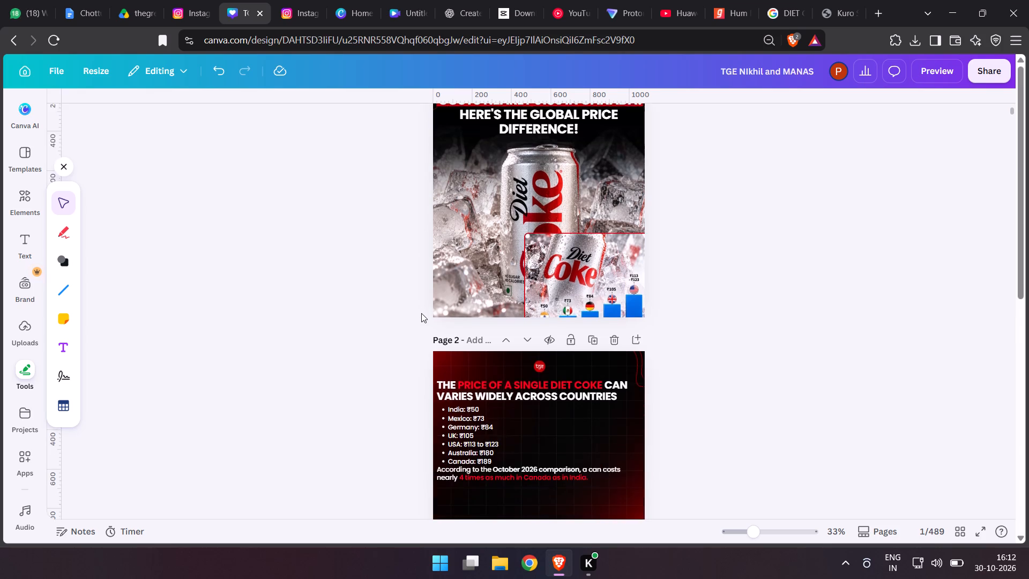
{"action": "scroll", "coordinate": [421, 313], "scroll_direction": "down", "scroll_amount": 3}
{"action": "scroll", "coordinate": [421, 313], "scroll_direction": "up", "scroll_amount": 6}
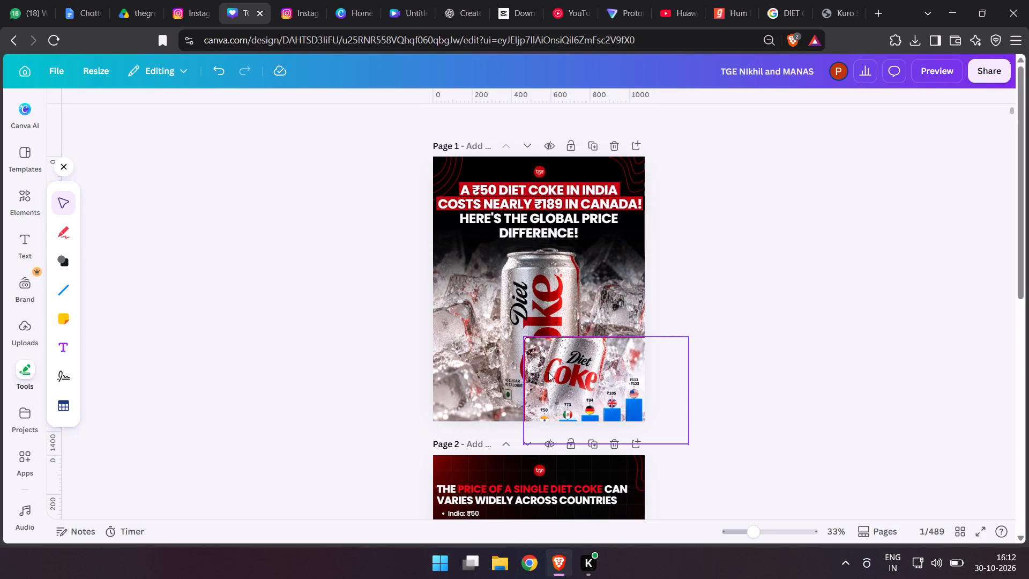
{"action": "left_click_drag", "start_coordinate": [548, 372], "coordinate": [605, 380]}
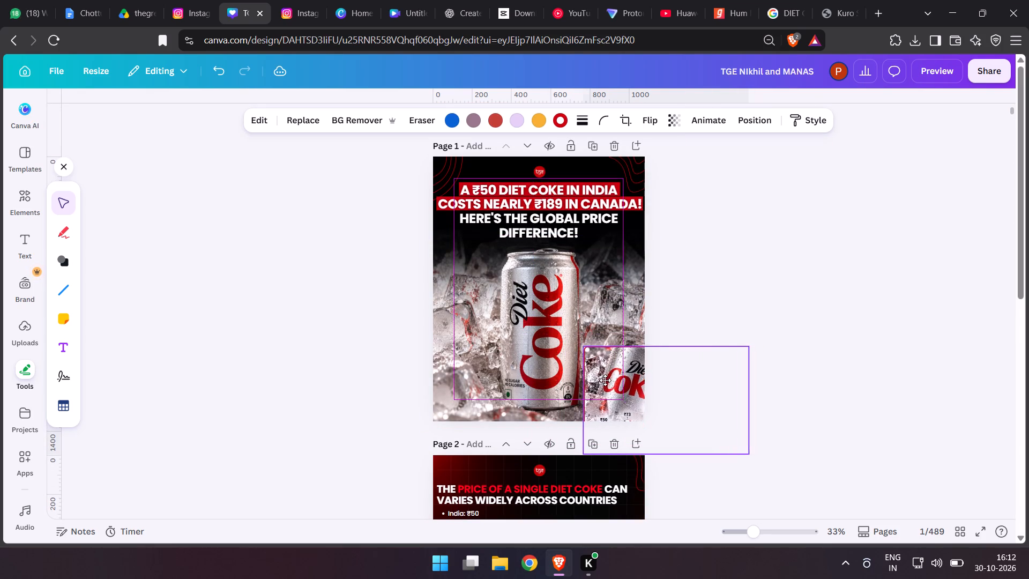
{"action": "left_click_drag", "start_coordinate": [605, 380], "coordinate": [591, 377]}
{"action": "left_click_drag", "start_coordinate": [645, 343], "coordinate": [642, 328]}
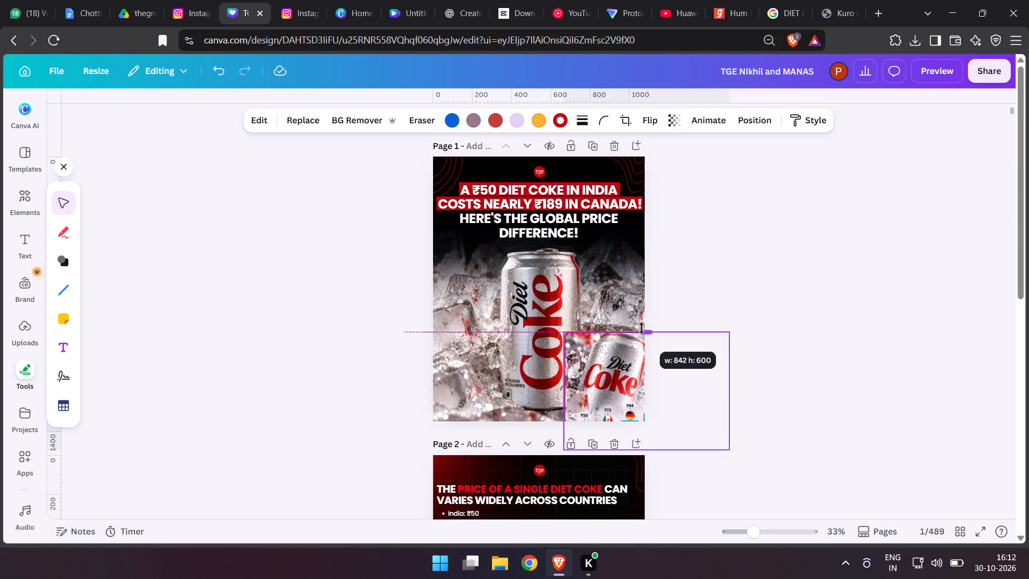
{"action": "left_click_drag", "start_coordinate": [642, 328], "coordinate": [644, 323]}
{"action": "left_click", "coordinate": [892, 335]}
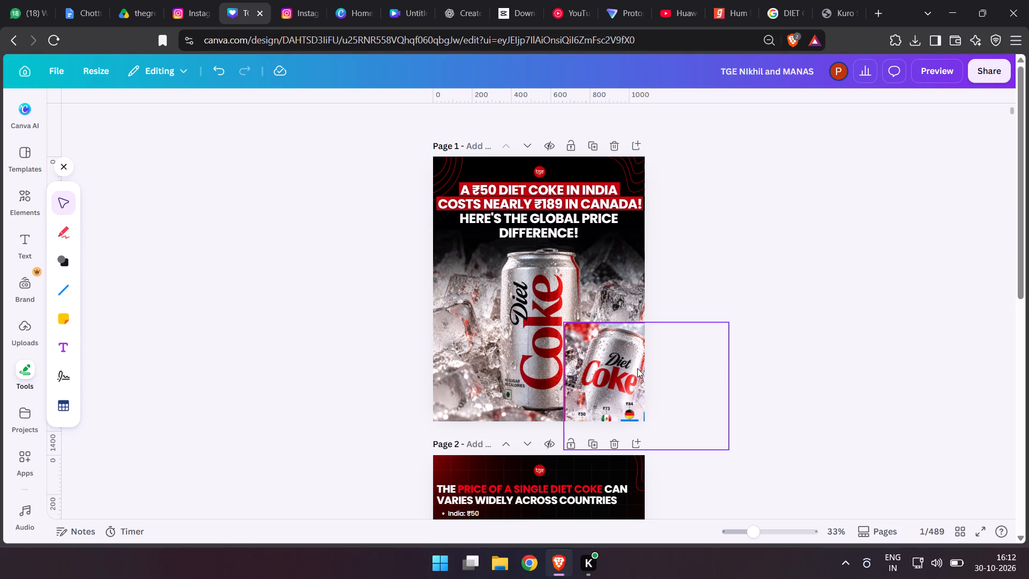
Shift the page 1 chart image slightly right and down, and send it one layer backward behind the Diet Coke can.
{"action": "left_click_drag", "start_coordinate": [632, 372], "coordinate": [643, 380]}
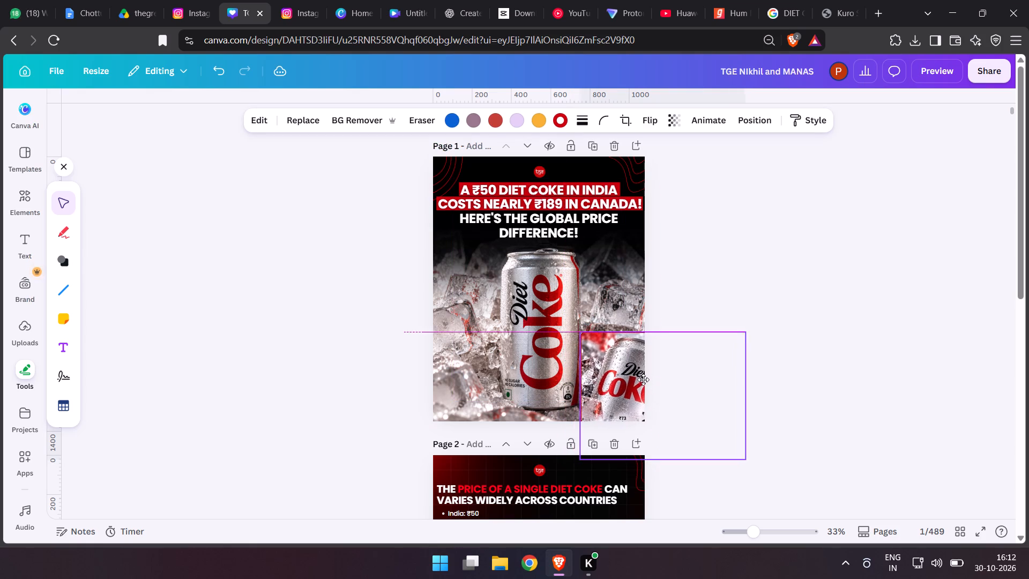
{"action": "left_click_drag", "start_coordinate": [643, 380], "coordinate": [643, 380]}
{"action": "key", "text": "ctrl+bracketleft"}
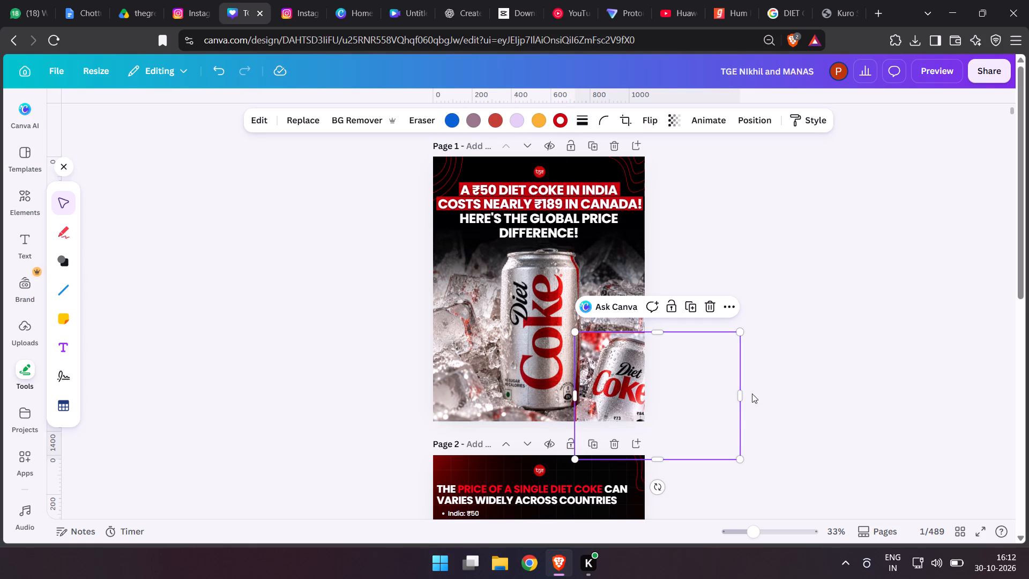
{"action": "double_click", "coordinate": [821, 309]}
Select the chart image from page 1's layers and remove its border.
{"action": "left_click", "coordinate": [602, 378]}
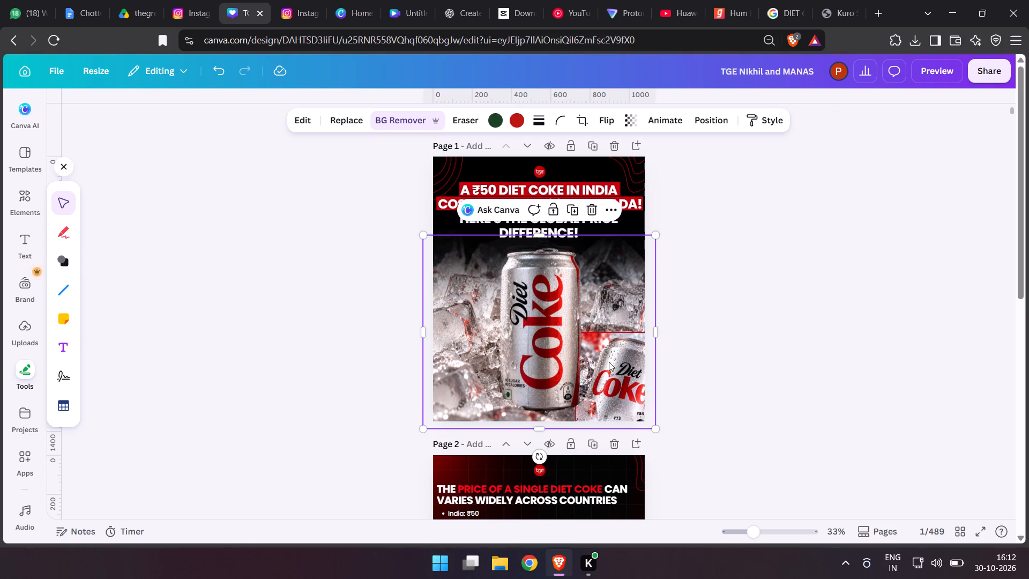
{"action": "left_click", "coordinate": [706, 118]}
{"action": "left_click", "coordinate": [169, 246]}
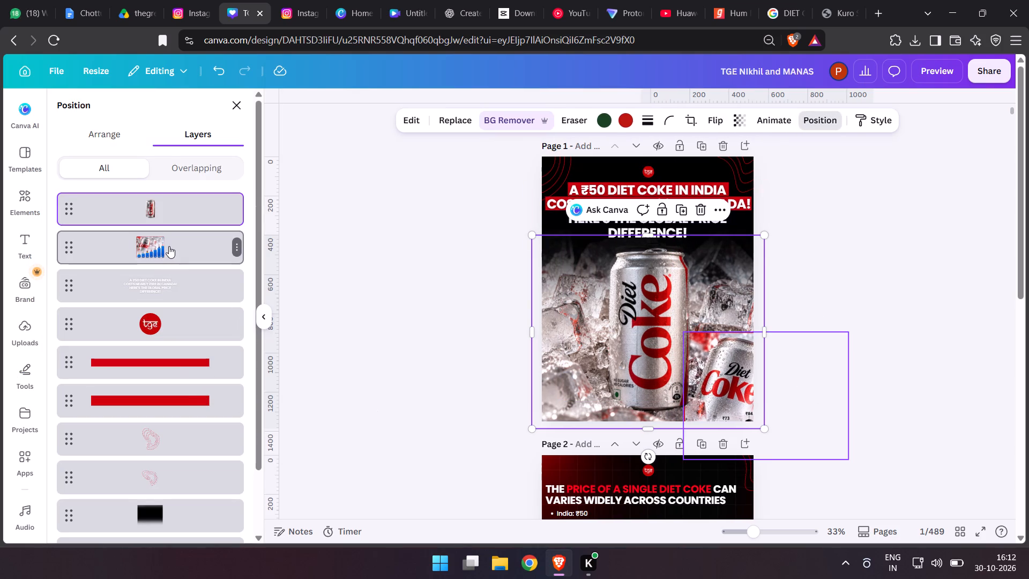
{"action": "left_click", "coordinate": [692, 117]}
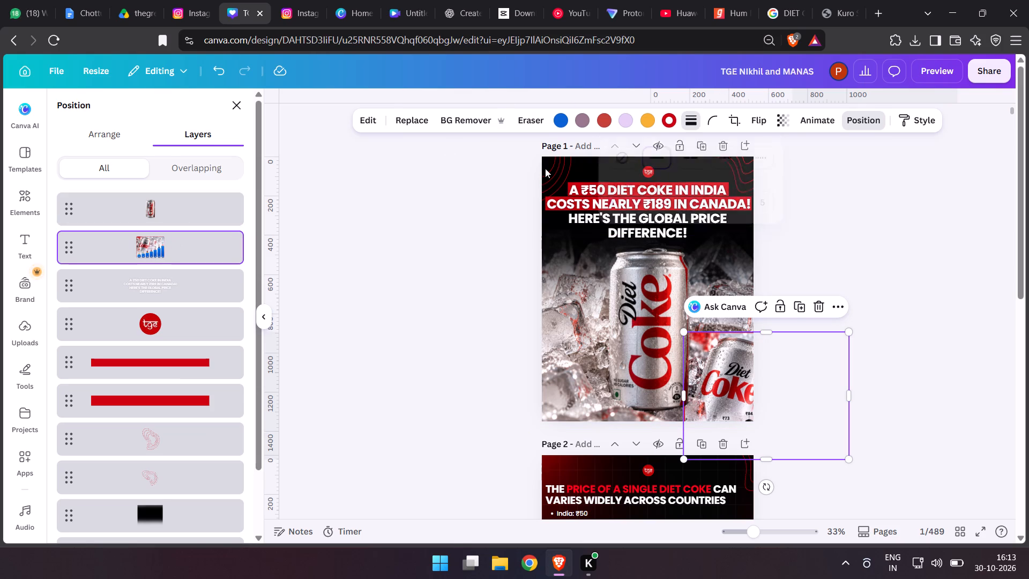
{"action": "left_click", "coordinate": [625, 155]}
{"action": "left_click_drag", "start_coordinate": [726, 377], "coordinate": [725, 378]}
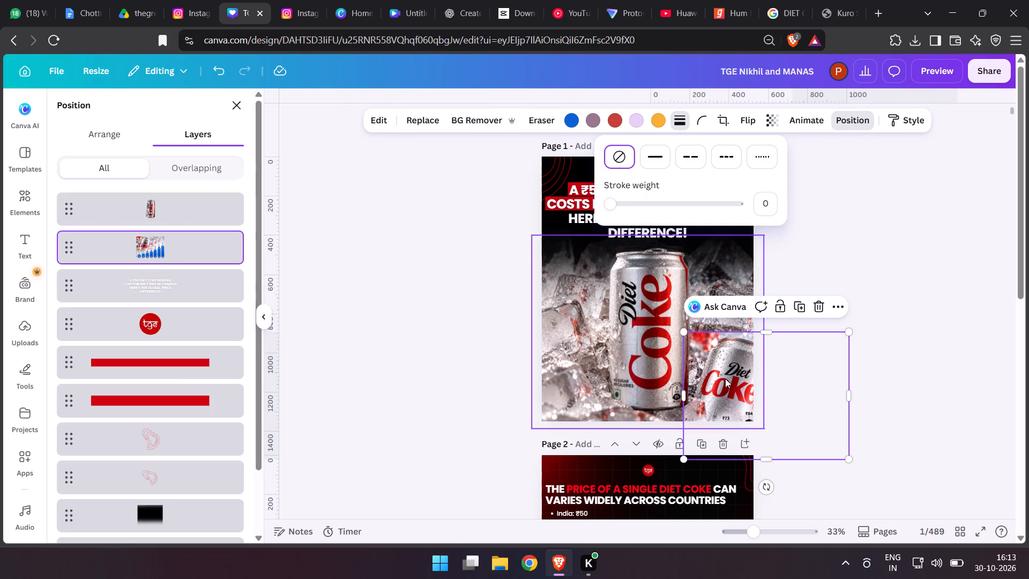
Nudge page 1's chart image slightly left and down, tucking its small can closer behind the main Diet Coke can.
{"action": "left_click_drag", "start_coordinate": [725, 378], "coordinate": [712, 375]}
{"action": "double_click", "coordinate": [890, 382]}
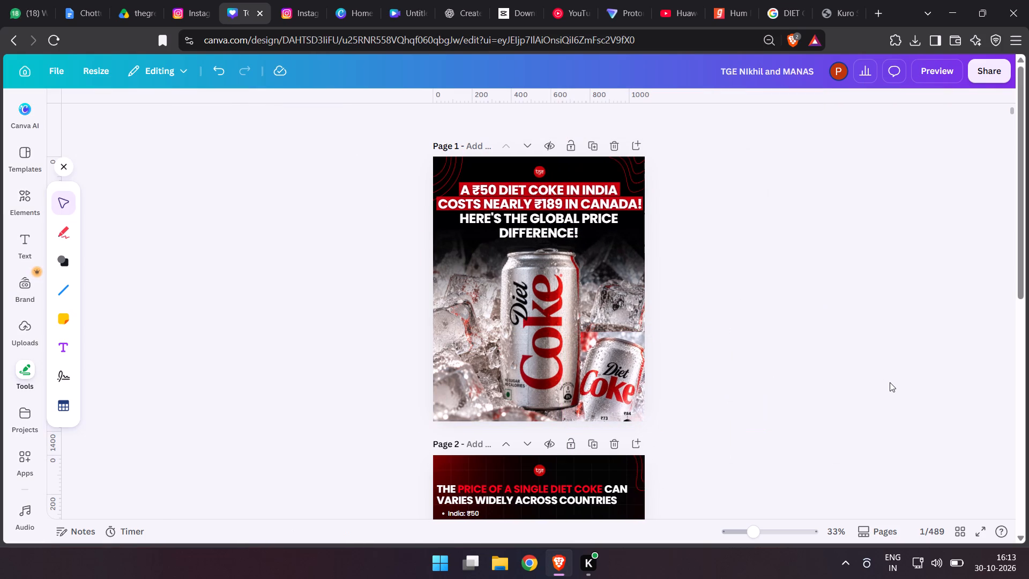
{"action": "left_click", "coordinate": [631, 384]}
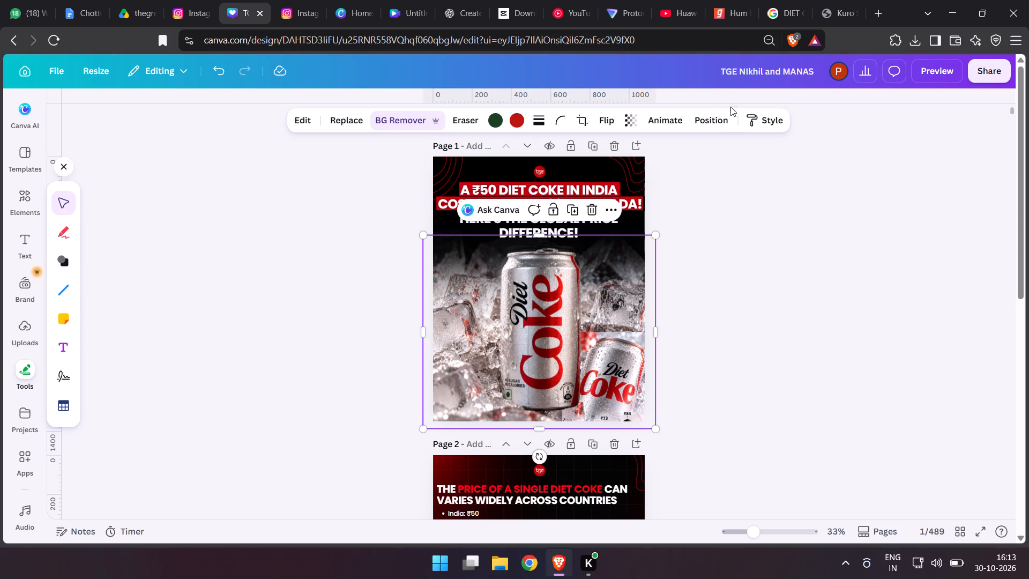
{"action": "left_click", "coordinate": [718, 128]}
{"action": "left_click", "coordinate": [131, 242]}
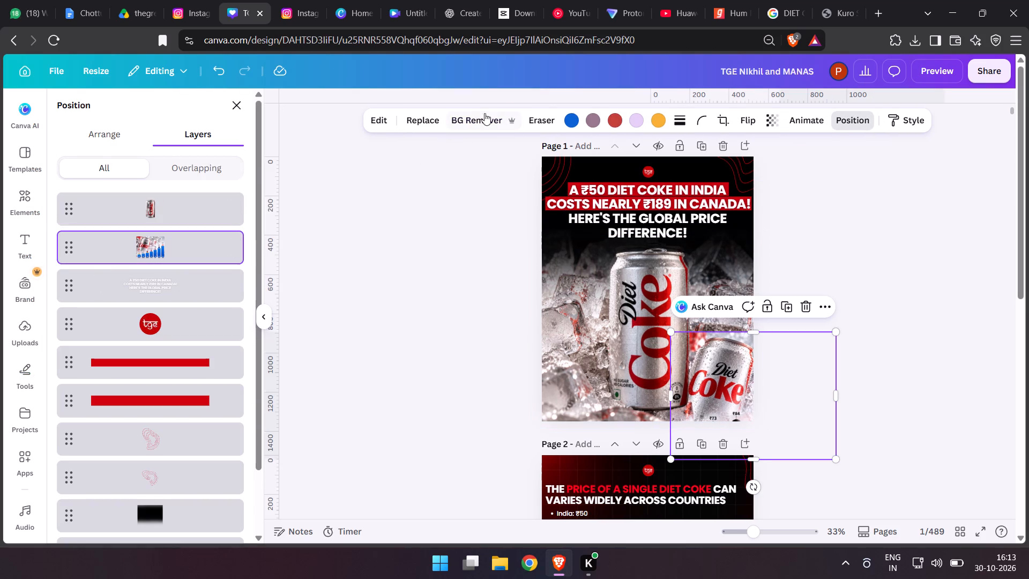
{"action": "left_click", "coordinate": [476, 120]}
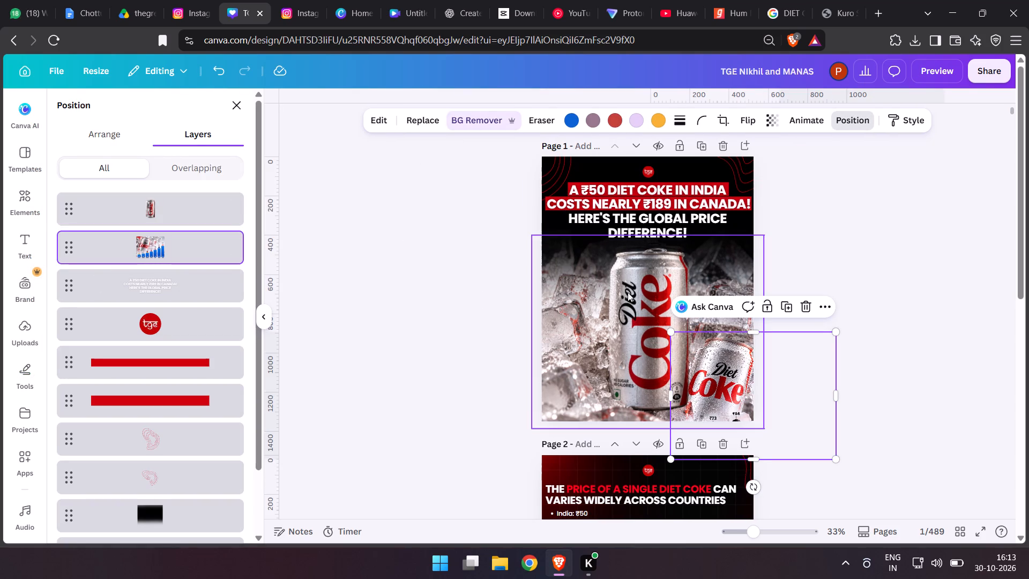
{"action": "left_click_drag", "start_coordinate": [725, 380], "coordinate": [727, 374]}
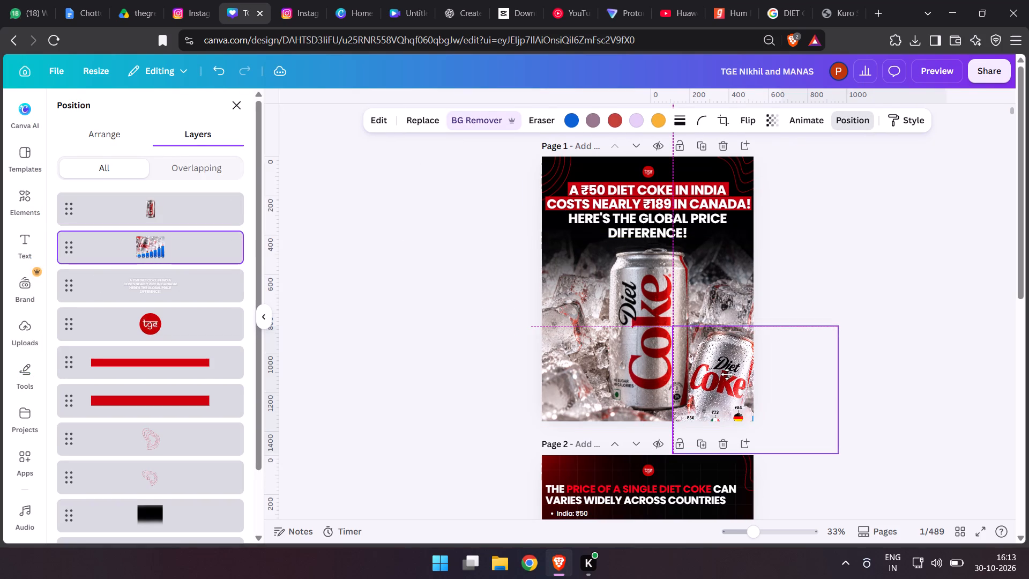
{"action": "left_click_drag", "start_coordinate": [727, 374], "coordinate": [725, 388]}
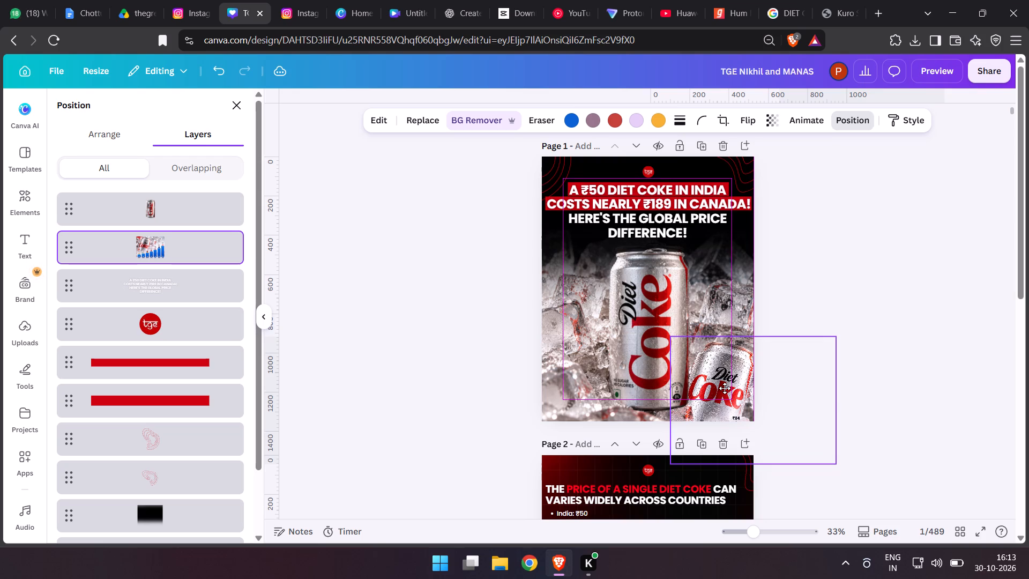
{"action": "left_click", "coordinate": [922, 372]}
{"action": "left_click", "coordinate": [859, 380]}
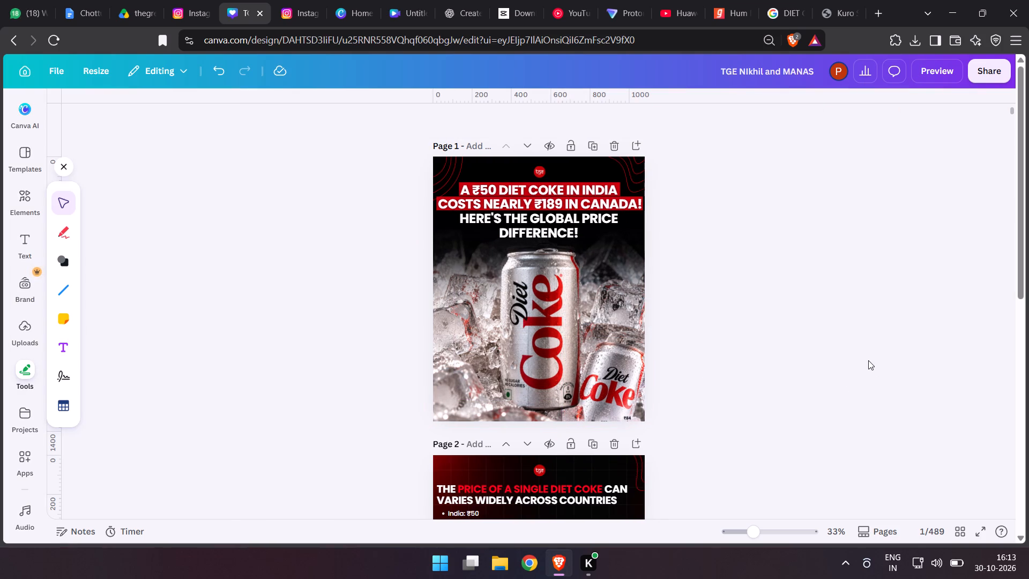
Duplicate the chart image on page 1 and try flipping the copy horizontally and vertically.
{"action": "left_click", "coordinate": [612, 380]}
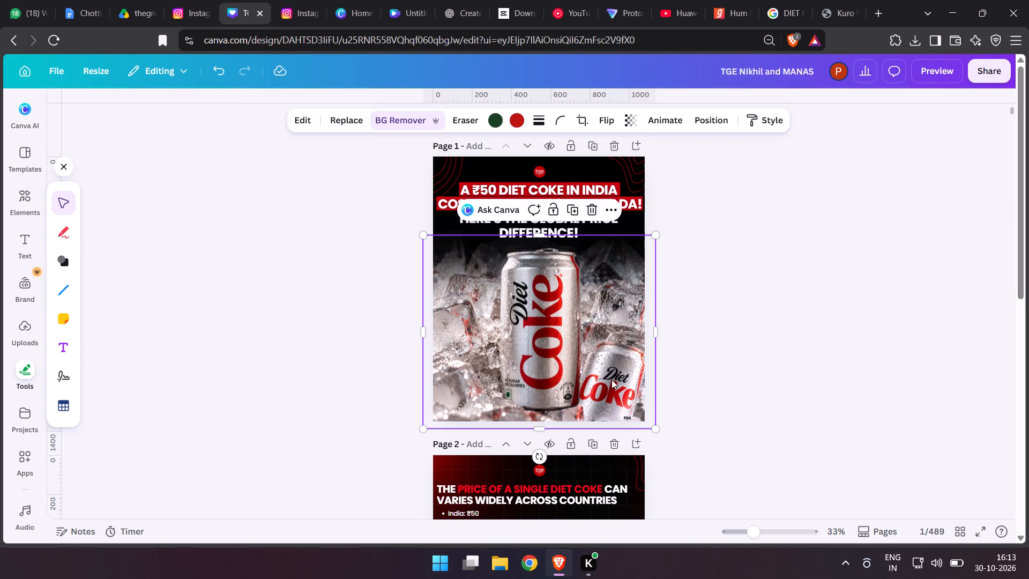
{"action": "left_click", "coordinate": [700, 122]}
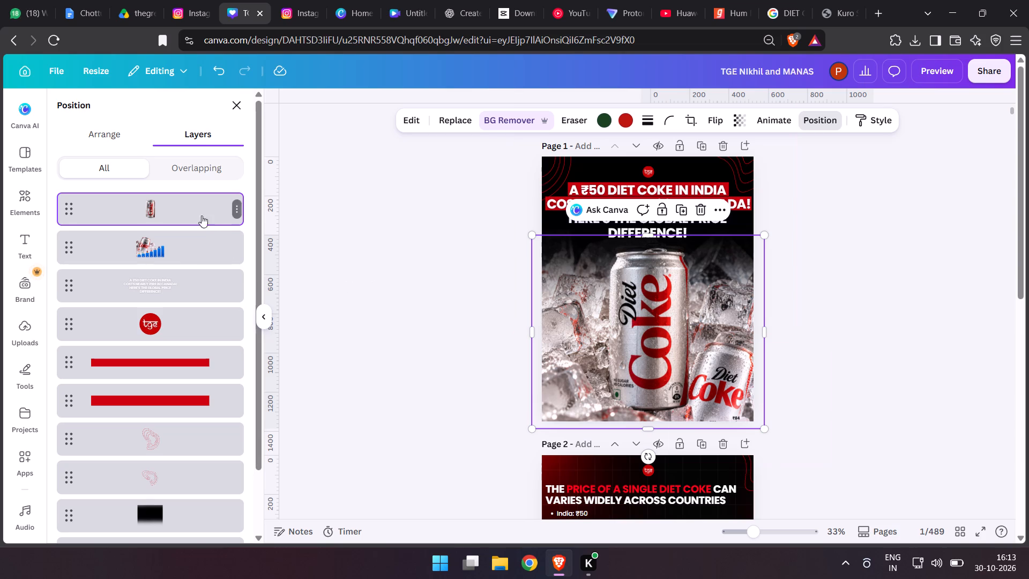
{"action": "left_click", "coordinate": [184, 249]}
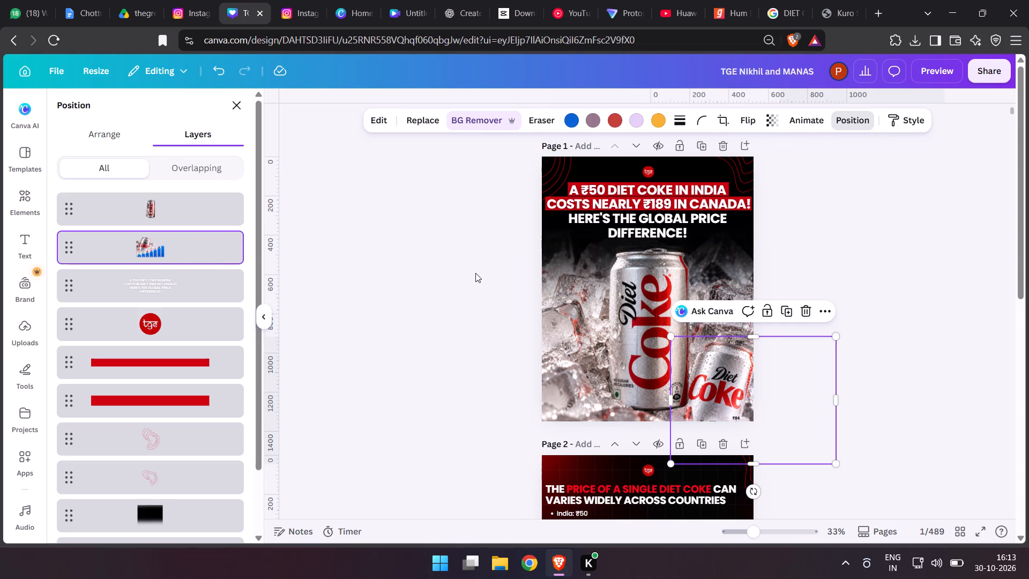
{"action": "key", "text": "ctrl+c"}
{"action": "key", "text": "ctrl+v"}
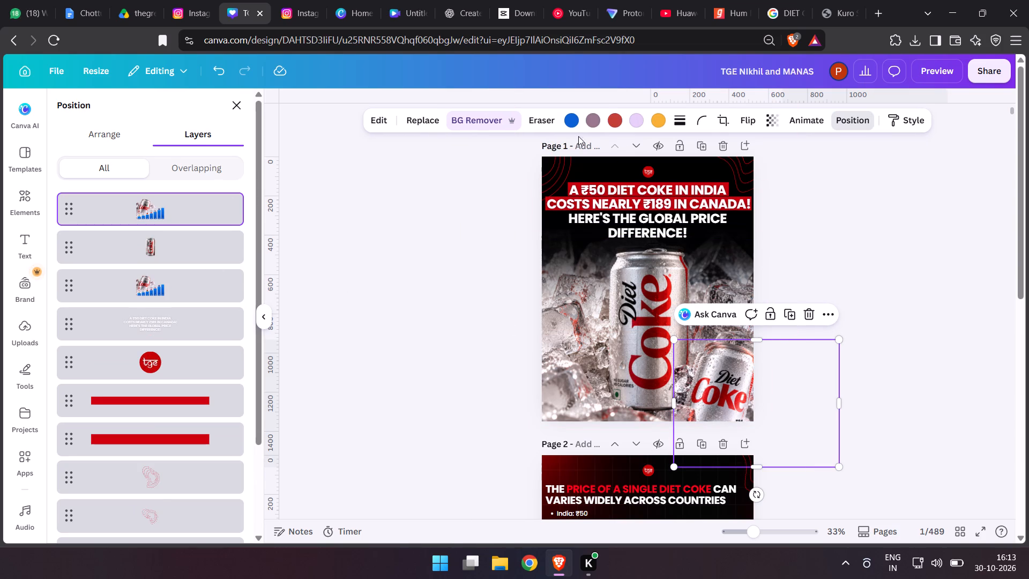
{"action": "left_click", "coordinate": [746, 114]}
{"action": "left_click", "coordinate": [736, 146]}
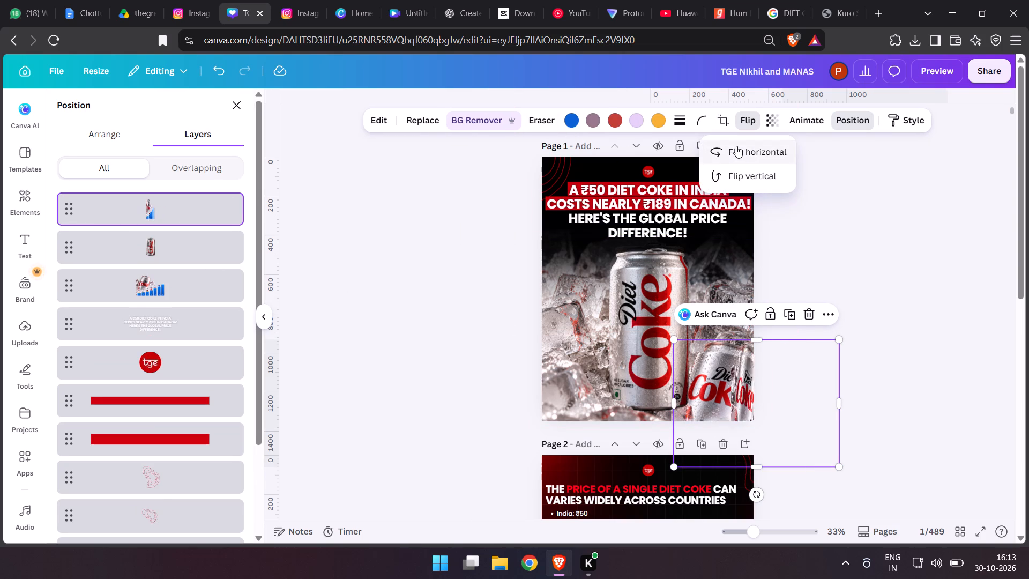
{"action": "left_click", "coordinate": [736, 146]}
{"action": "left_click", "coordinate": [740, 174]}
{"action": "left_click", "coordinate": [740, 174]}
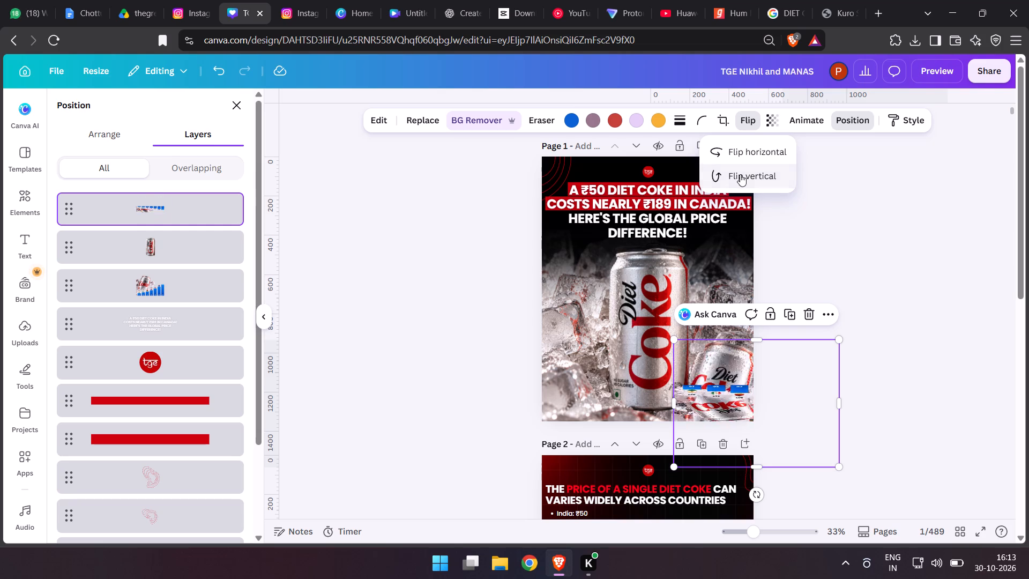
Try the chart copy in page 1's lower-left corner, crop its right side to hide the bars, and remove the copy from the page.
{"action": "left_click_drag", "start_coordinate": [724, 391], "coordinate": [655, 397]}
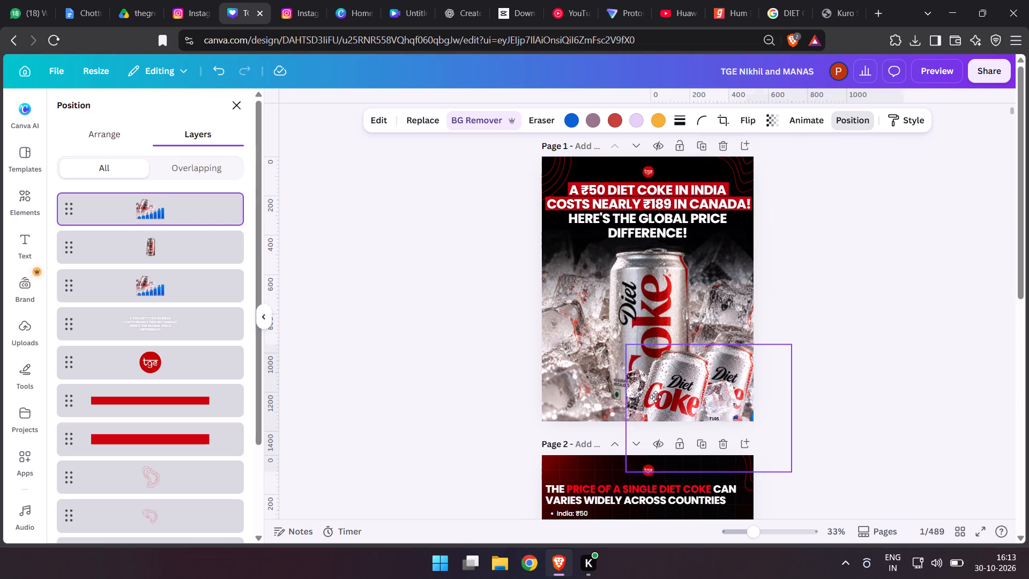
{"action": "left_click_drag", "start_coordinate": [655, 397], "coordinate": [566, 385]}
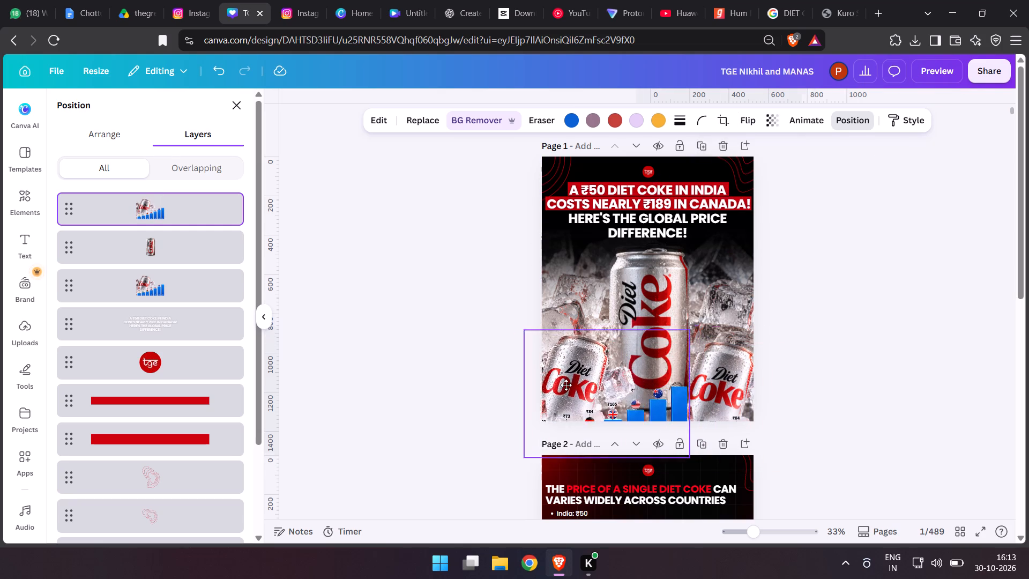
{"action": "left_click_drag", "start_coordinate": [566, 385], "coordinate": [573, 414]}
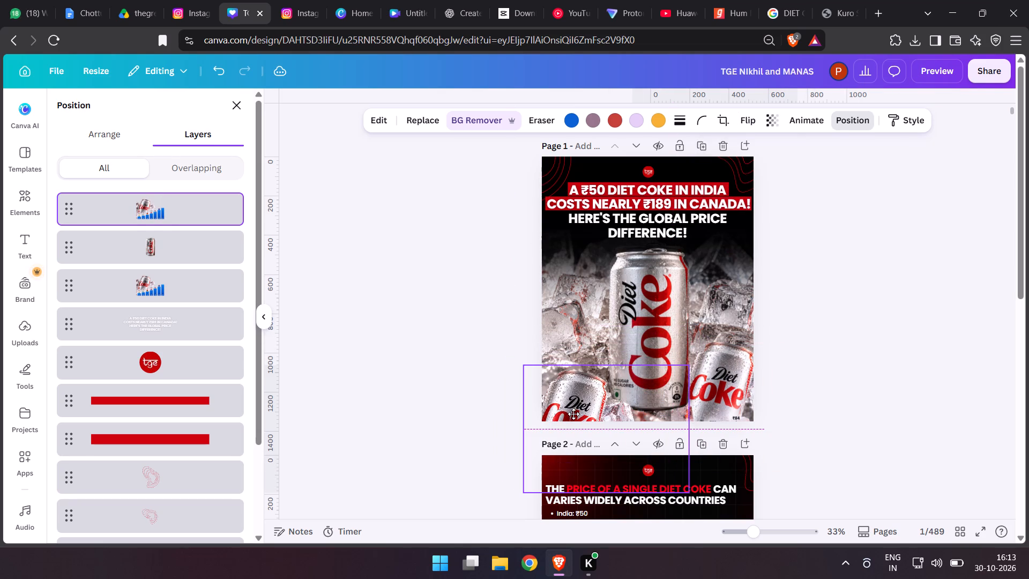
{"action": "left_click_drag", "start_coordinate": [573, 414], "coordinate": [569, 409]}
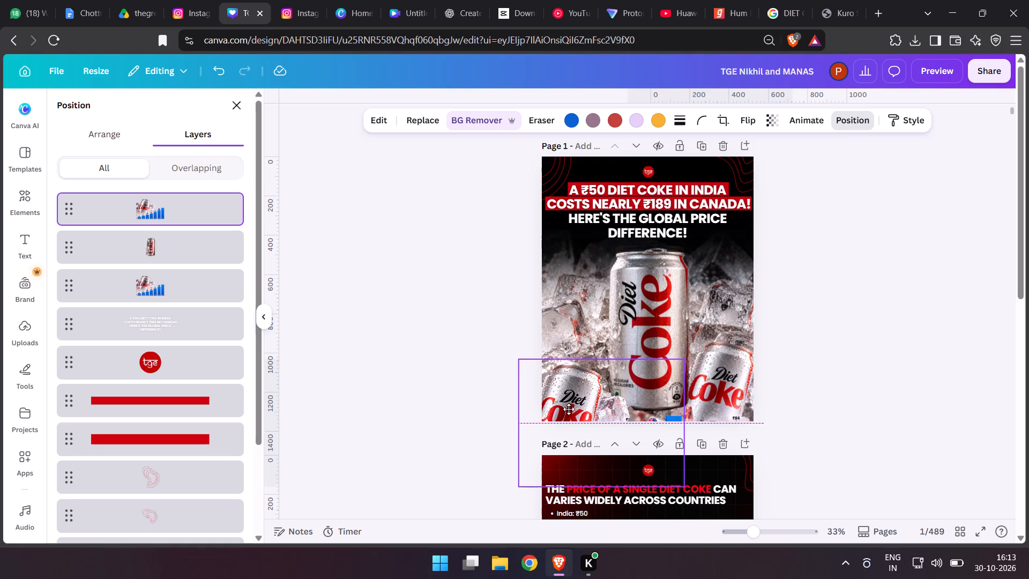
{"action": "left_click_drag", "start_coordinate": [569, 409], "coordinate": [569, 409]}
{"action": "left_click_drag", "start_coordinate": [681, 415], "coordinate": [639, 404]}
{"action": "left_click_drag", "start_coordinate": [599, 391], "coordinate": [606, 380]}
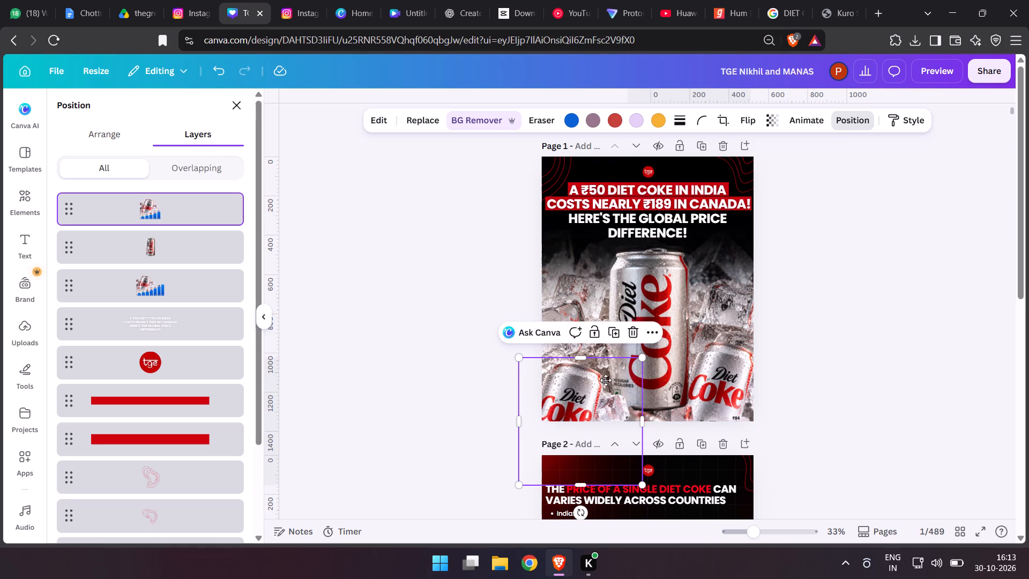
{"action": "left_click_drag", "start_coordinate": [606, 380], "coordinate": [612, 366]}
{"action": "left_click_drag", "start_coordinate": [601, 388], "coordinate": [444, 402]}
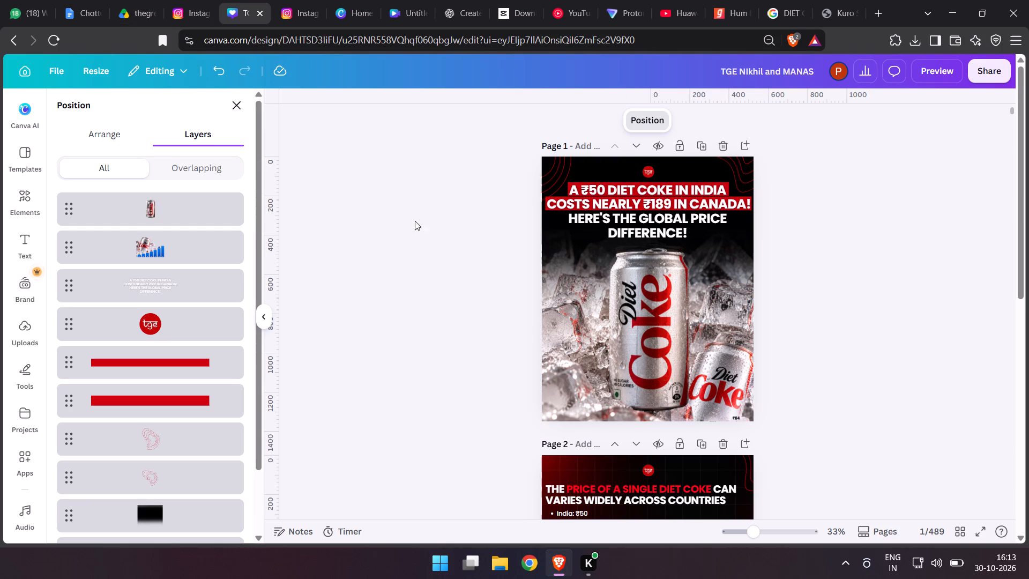
{"action": "scroll", "coordinate": [387, 231], "scroll_direction": "down", "scroll_amount": 5}
{"action": "scroll", "coordinate": [387, 231], "scroll_direction": "up", "scroll_amount": 2}
{"action": "scroll", "coordinate": [387, 231], "scroll_direction": "down", "scroll_amount": 4}
{"action": "scroll", "coordinate": [387, 231], "scroll_direction": "up", "scroll_amount": 1}
{"action": "scroll", "coordinate": [387, 231], "scroll_direction": "down", "scroll_amount": 5}
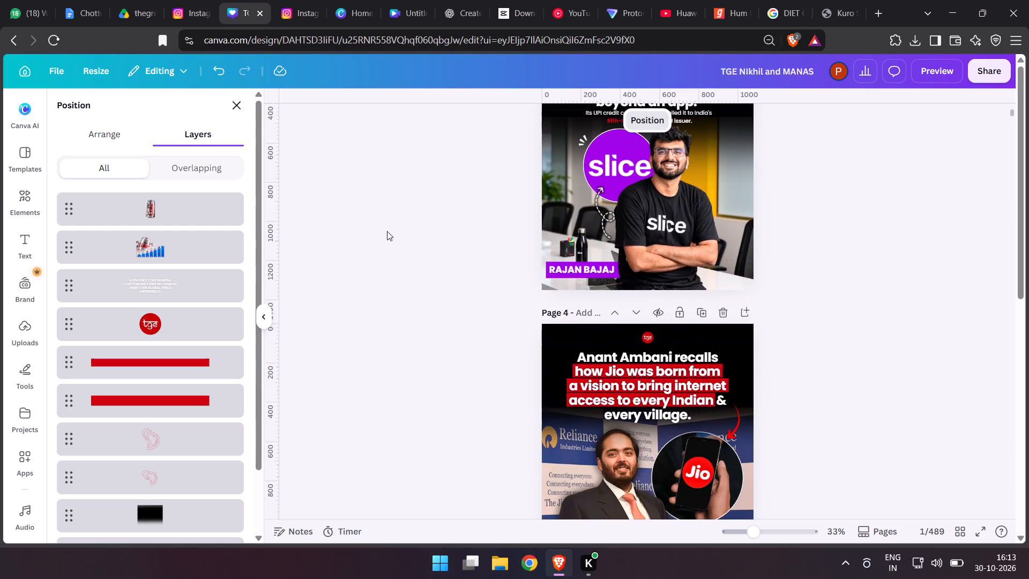
{"action": "scroll", "coordinate": [424, 234], "scroll_direction": "down", "scroll_amount": 1}
{"action": "scroll", "coordinate": [424, 234], "scroll_direction": "up", "scroll_amount": 1}
{"action": "scroll", "coordinate": [424, 234], "scroll_direction": "down", "scroll_amount": 12}
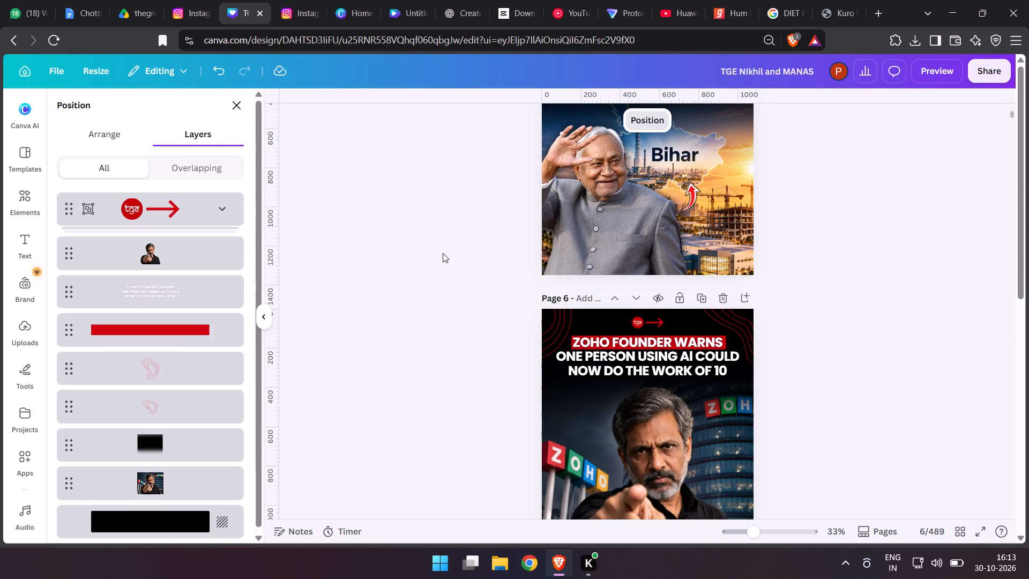
{"action": "scroll", "coordinate": [549, 196], "scroll_direction": "up", "scroll_amount": 2}
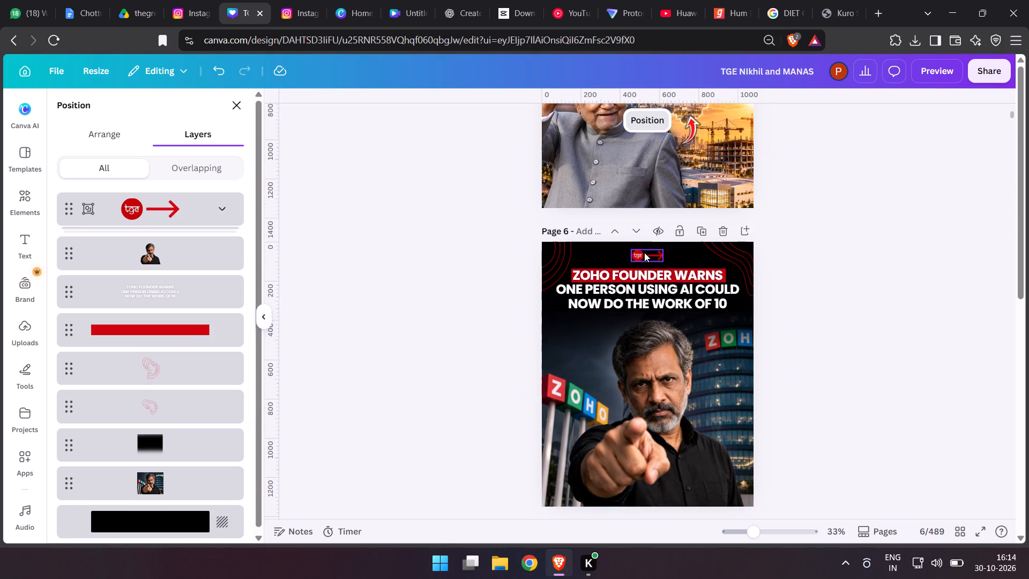
{"action": "left_click", "coordinate": [644, 253]}
{"action": "key", "text": "ctrl+c"}
{"action": "scroll", "coordinate": [644, 253], "scroll_direction": "up", "scroll_amount": 13}
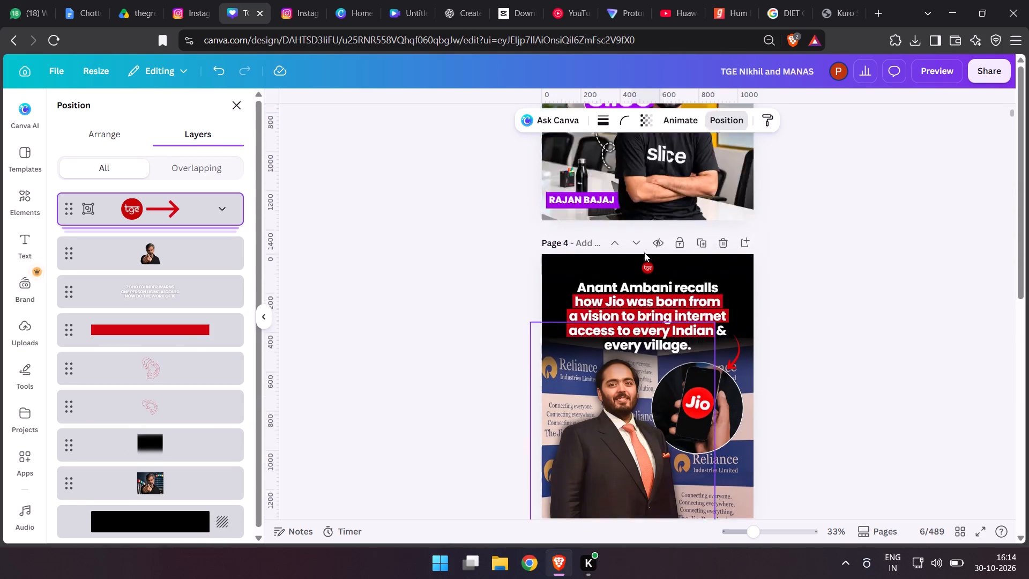
{"action": "scroll", "coordinate": [644, 253], "scroll_direction": "up", "scroll_amount": 11}
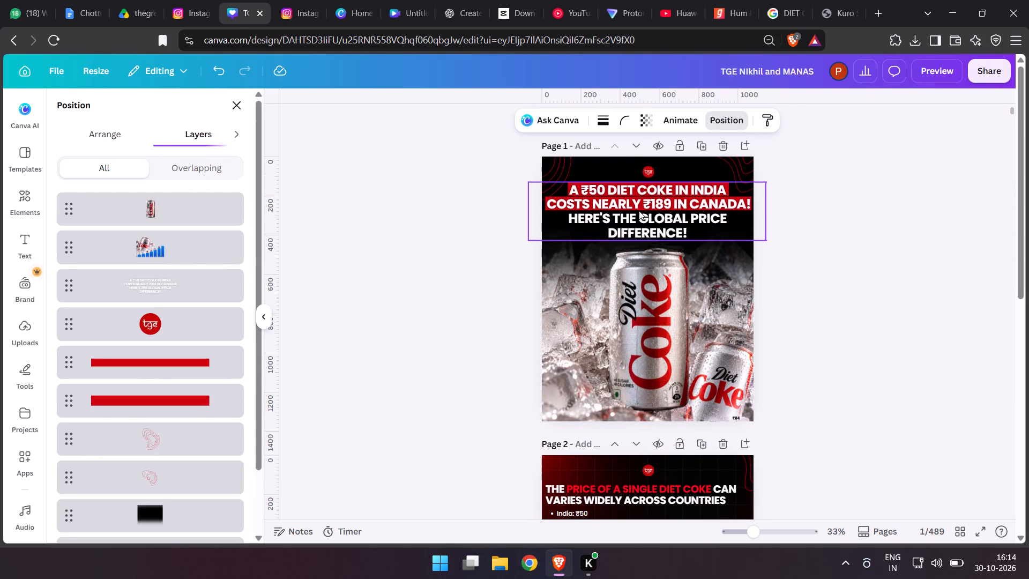
{"action": "left_click", "coordinate": [646, 174]}
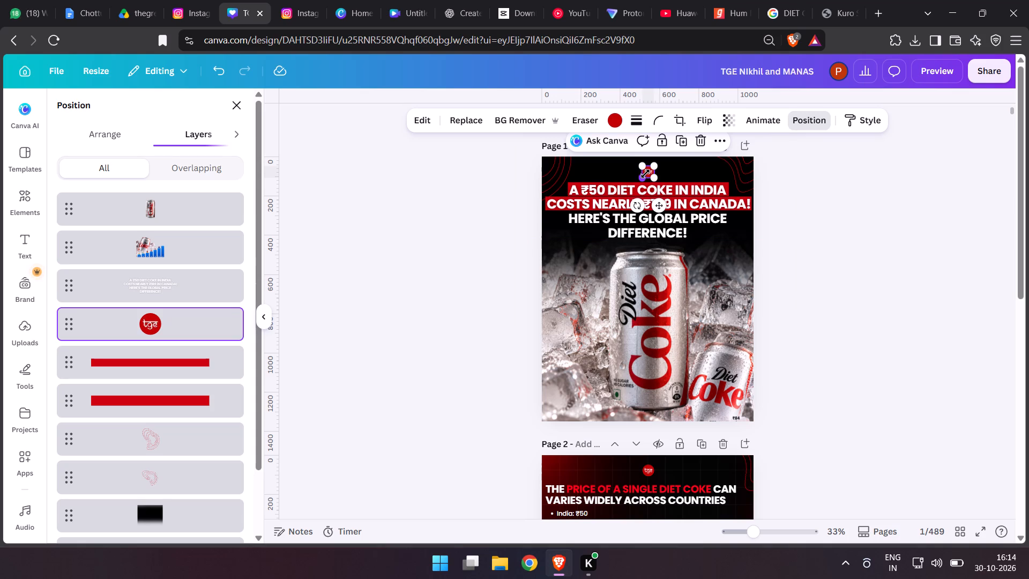
{"action": "key", "text": "Delete"}
{"action": "key", "text": "ctrl+v"}
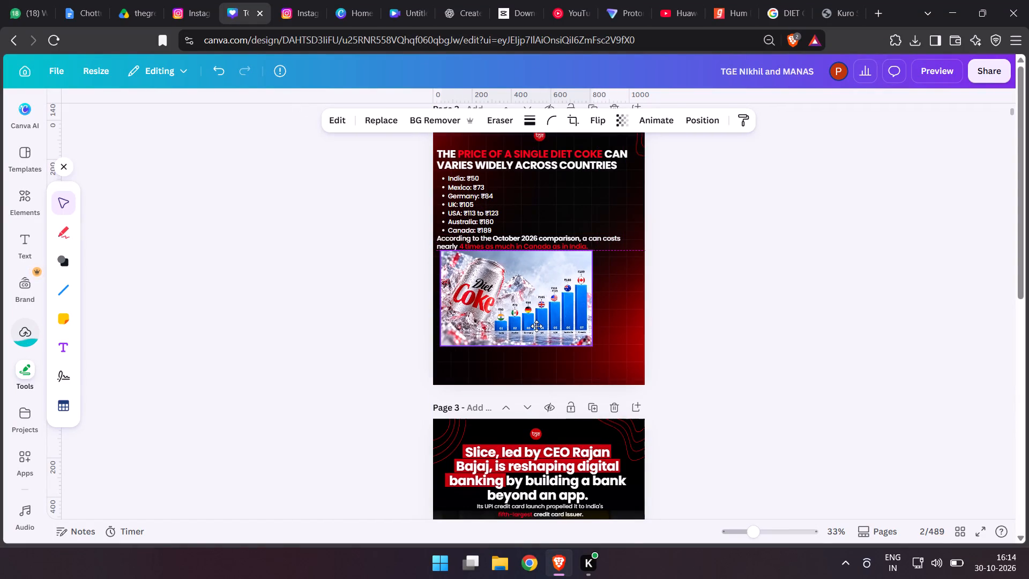
Enlarge the chart image on page 2 to nearly the full page width and centre it in the space below the text.
{"action": "left_click_drag", "start_coordinate": [536, 326], "coordinate": [534, 326]}
{"action": "left_click_drag", "start_coordinate": [584, 348], "coordinate": [659, 421]}
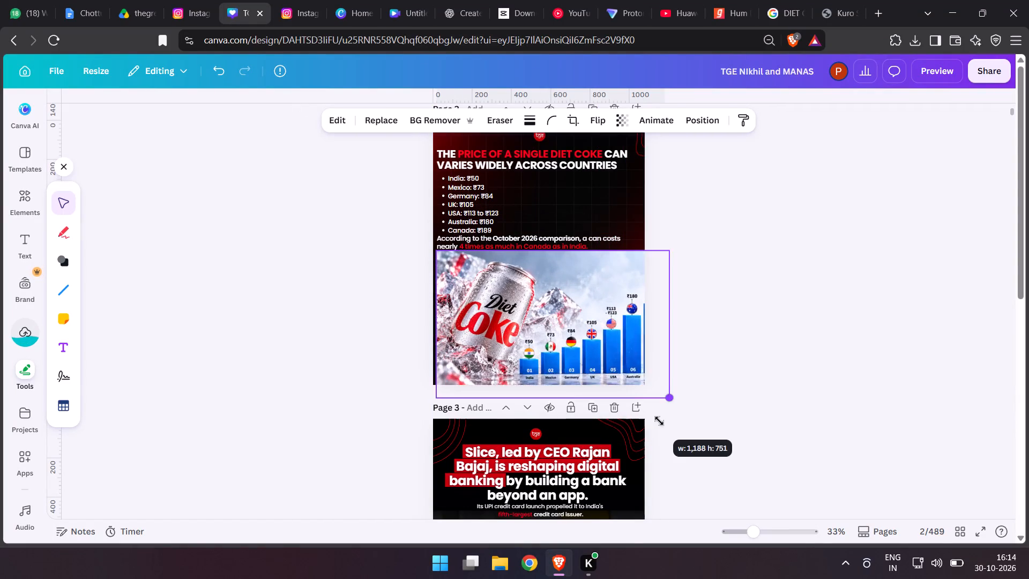
{"action": "left_click_drag", "start_coordinate": [659, 421], "coordinate": [624, 402]}
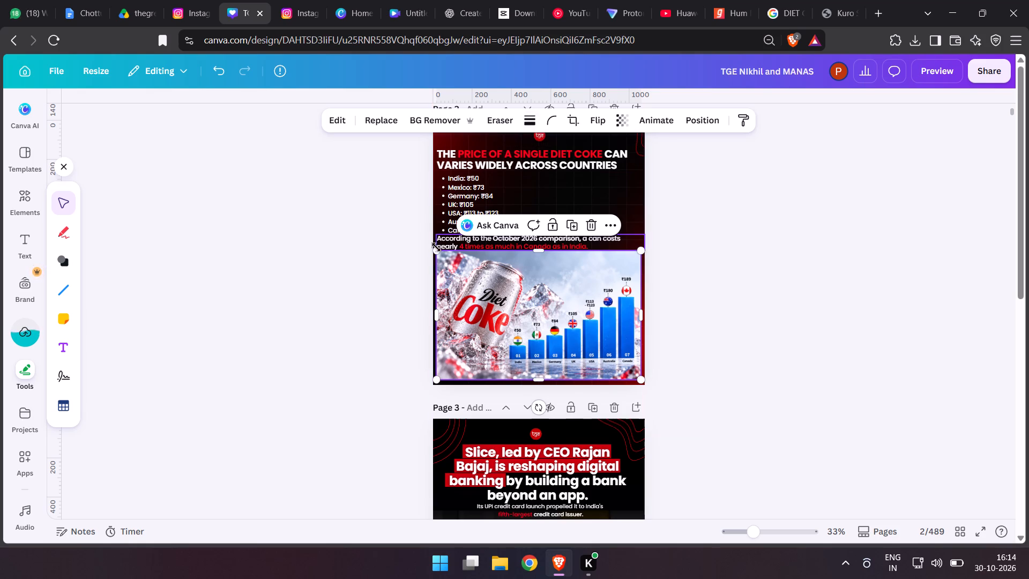
{"action": "left_click_drag", "start_coordinate": [437, 250], "coordinate": [443, 258]}
{"action": "left_click_drag", "start_coordinate": [531, 317], "coordinate": [524, 316]}
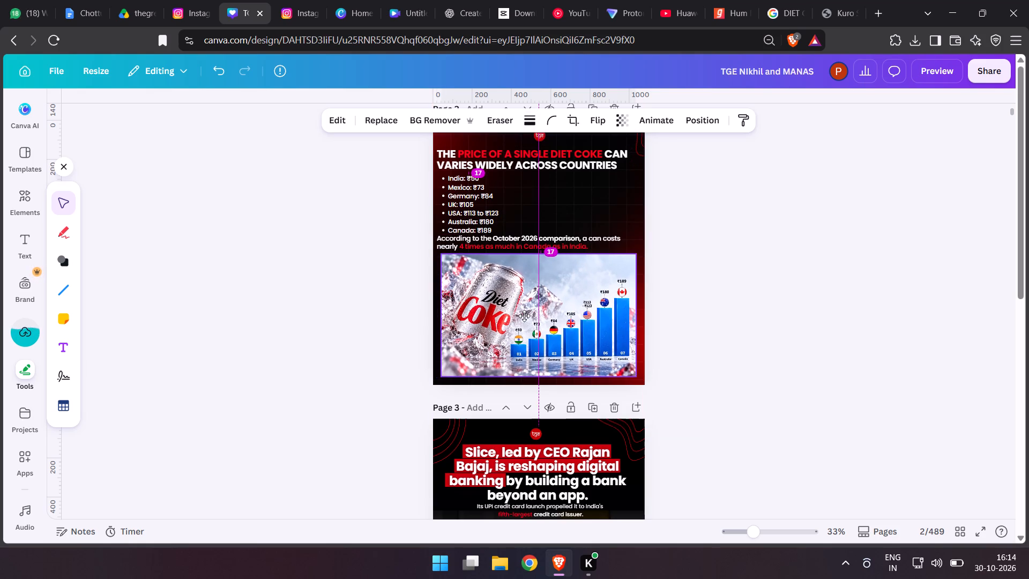
{"action": "left_click_drag", "start_coordinate": [524, 316], "coordinate": [525, 316]}
Give the page 2 chart image a solid red border with corner rounding of 15.
{"action": "left_click", "coordinate": [531, 124]}
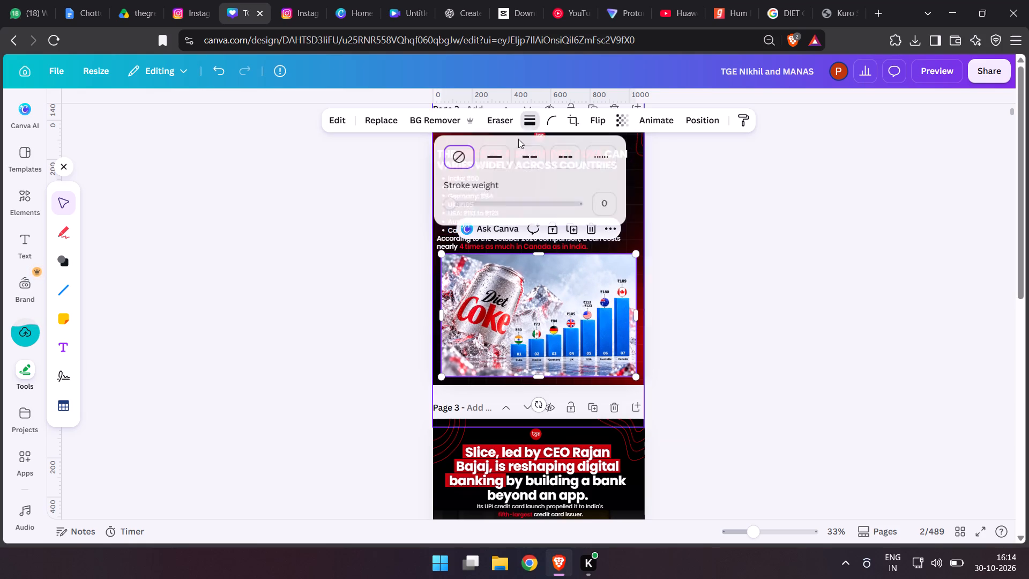
{"action": "left_click", "coordinate": [493, 152]}
{"action": "left_click", "coordinate": [558, 117]}
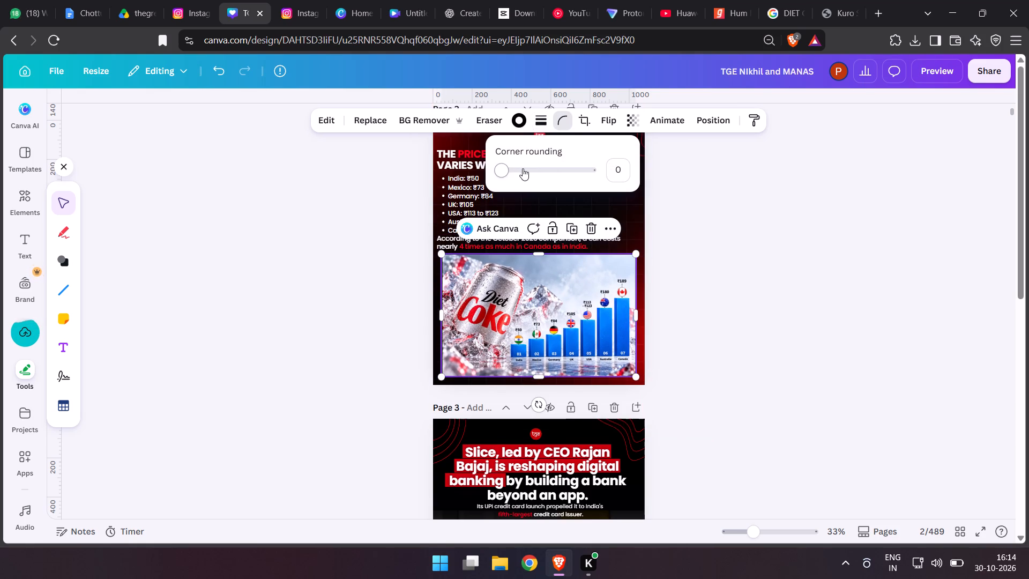
{"action": "left_click", "coordinate": [513, 167]}
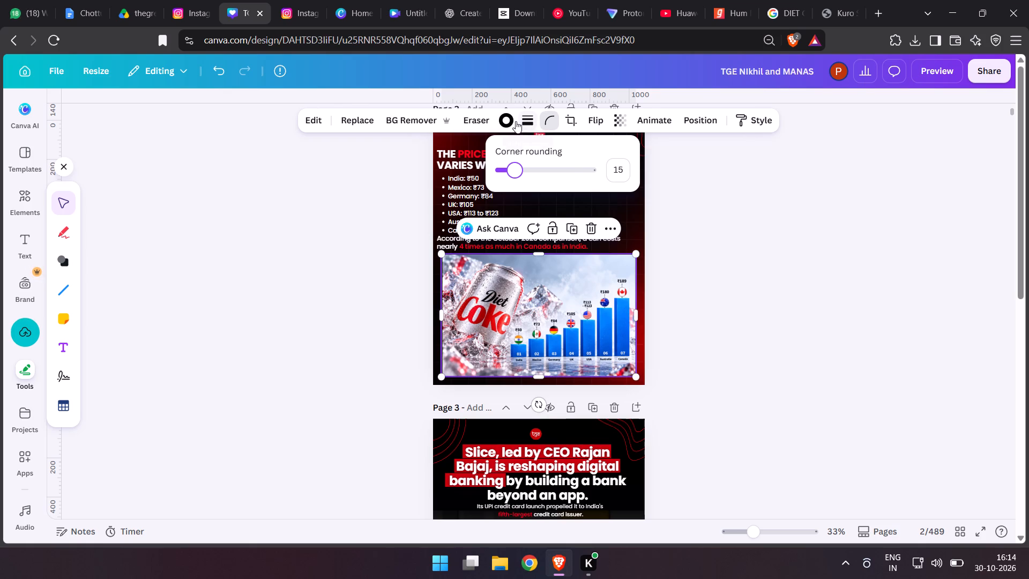
{"action": "left_click", "coordinate": [516, 121]}
{"action": "left_click", "coordinate": [158, 191]}
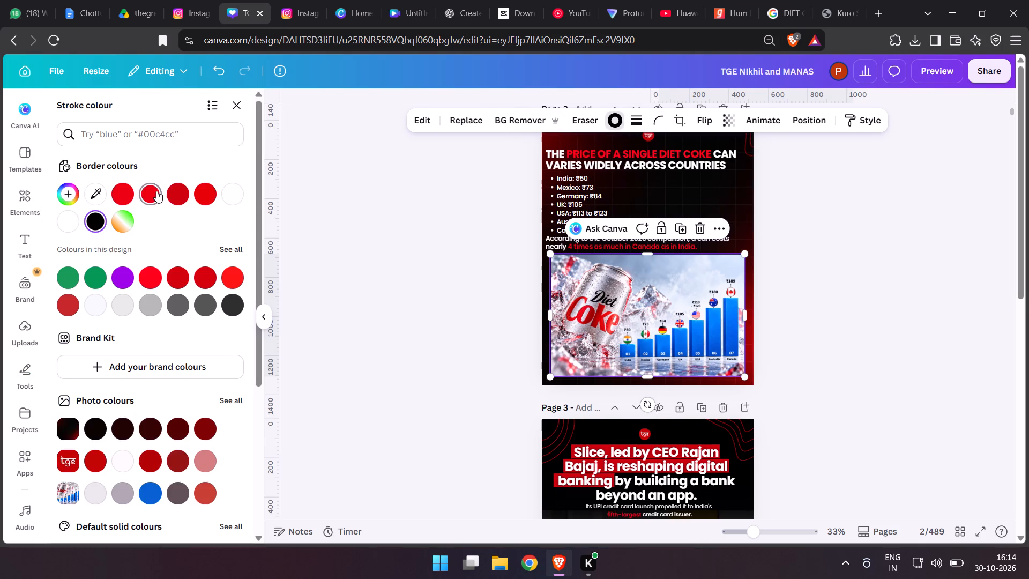
{"action": "double_click", "coordinate": [414, 314]}
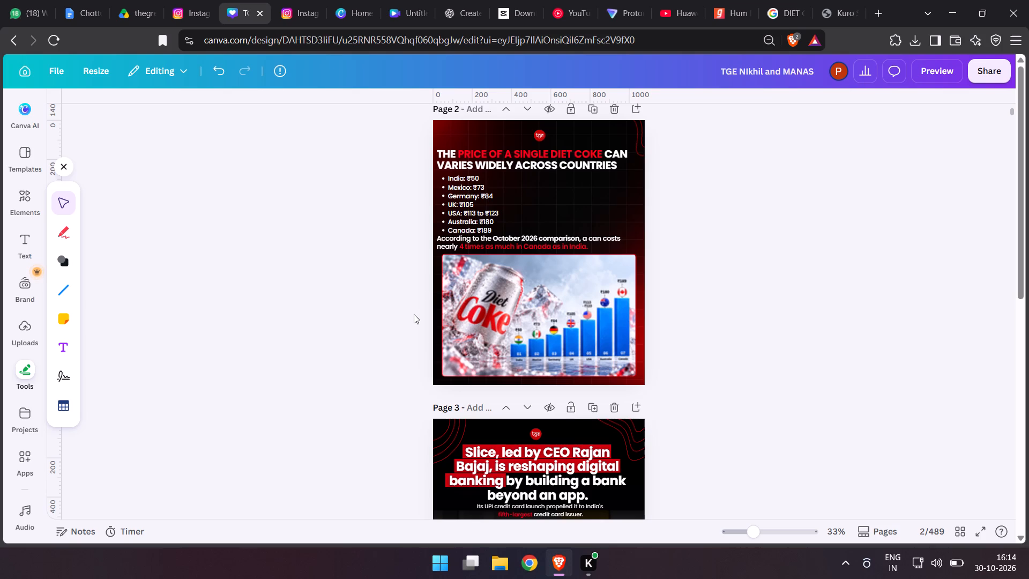
Set up the design download as PNG with only pages 1–2 selected.
{"action": "scroll", "coordinate": [356, 340], "scroll_direction": "up", "scroll_amount": 5}
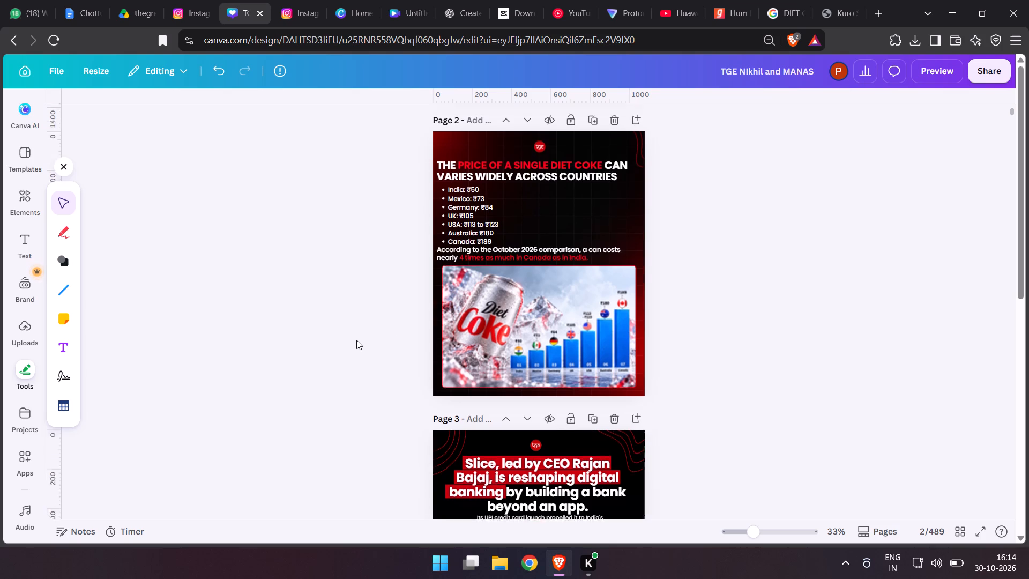
{"action": "scroll", "coordinate": [347, 350], "scroll_direction": "down", "scroll_amount": 2}
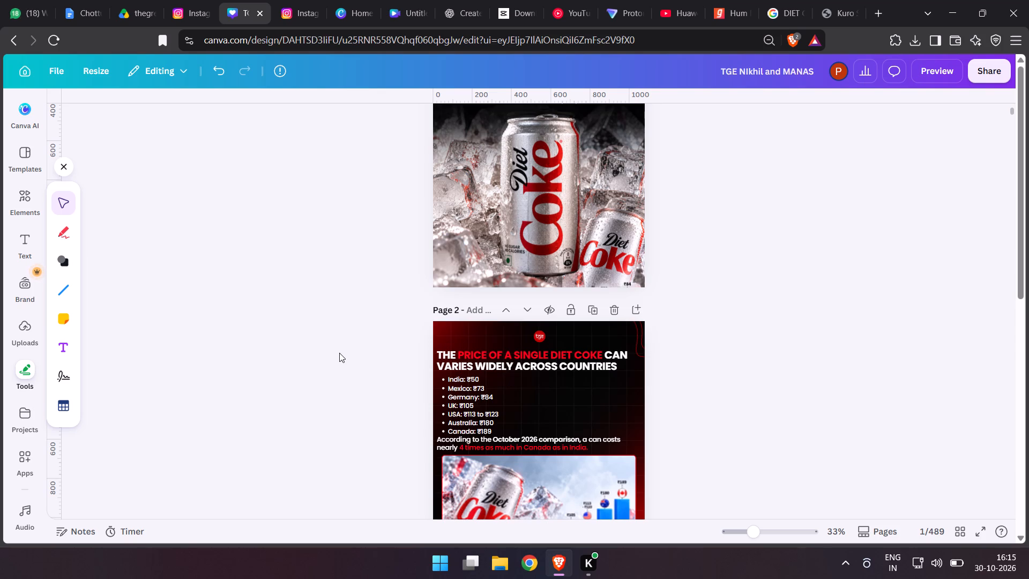
{"action": "scroll", "coordinate": [339, 353], "scroll_direction": "down", "scroll_amount": 2}
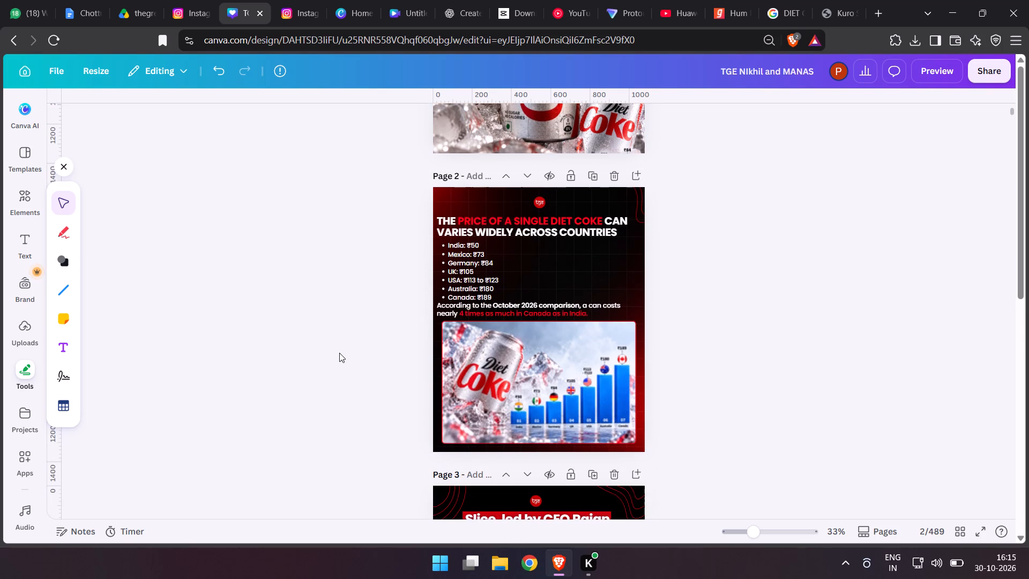
{"action": "scroll", "coordinate": [339, 353], "scroll_direction": "up", "scroll_amount": 4}
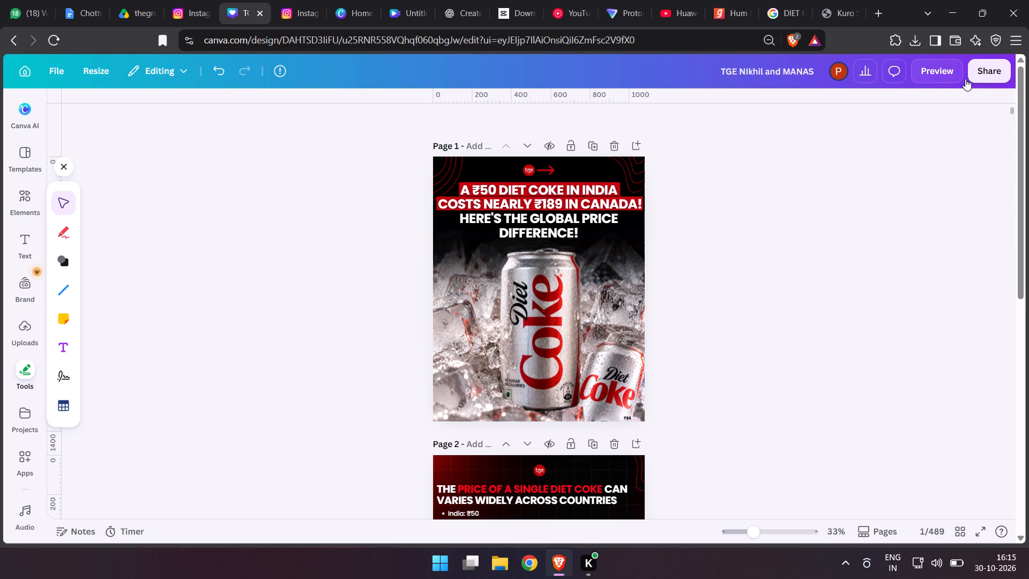
{"action": "left_click", "coordinate": [990, 68]}
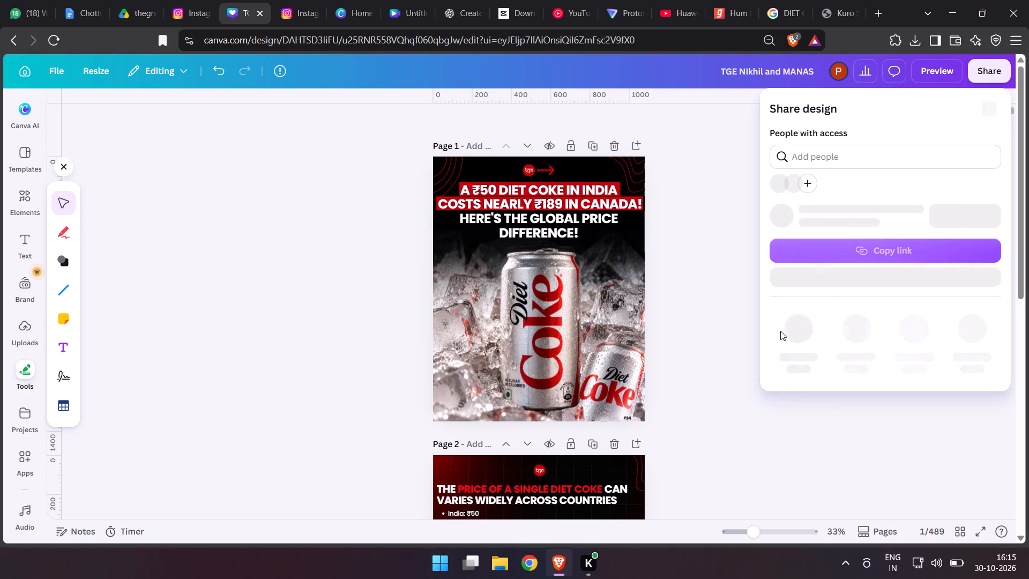
{"action": "left_click", "coordinate": [794, 334]}
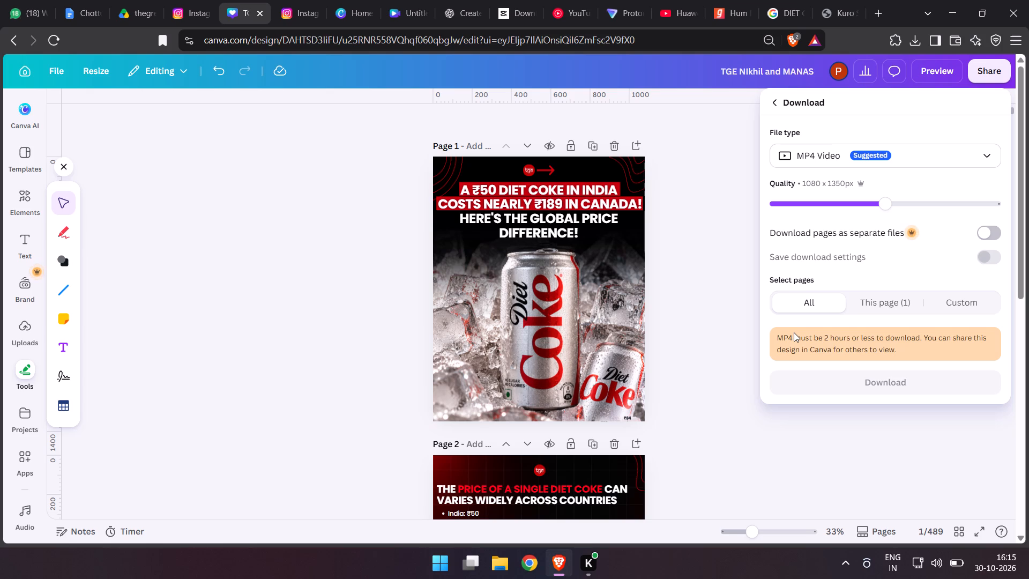
{"action": "left_click", "coordinate": [929, 159]}
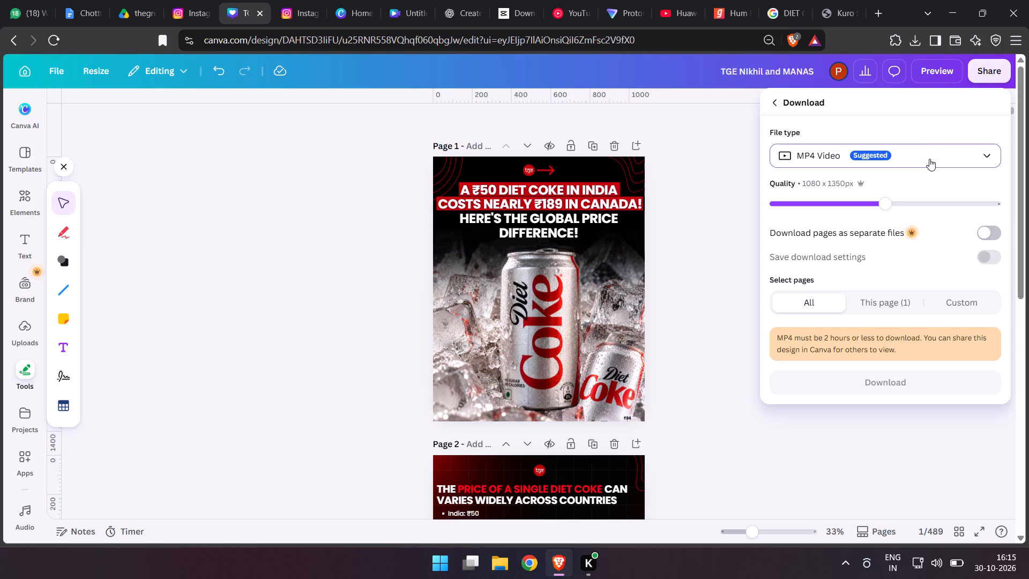
{"action": "left_click", "coordinate": [829, 238]}
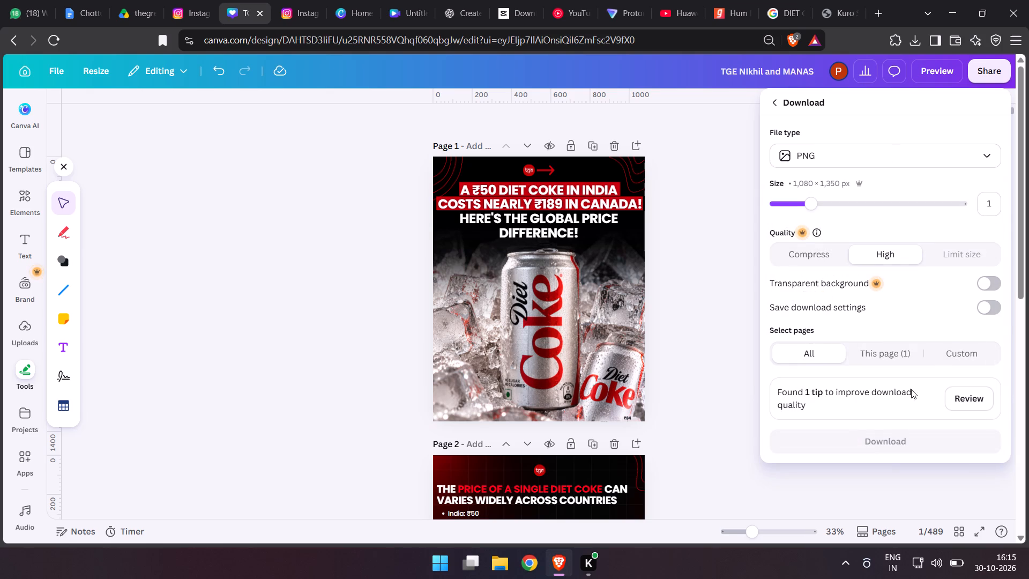
{"action": "left_click", "coordinate": [952, 344]}
{"action": "left_click", "coordinate": [869, 388]}
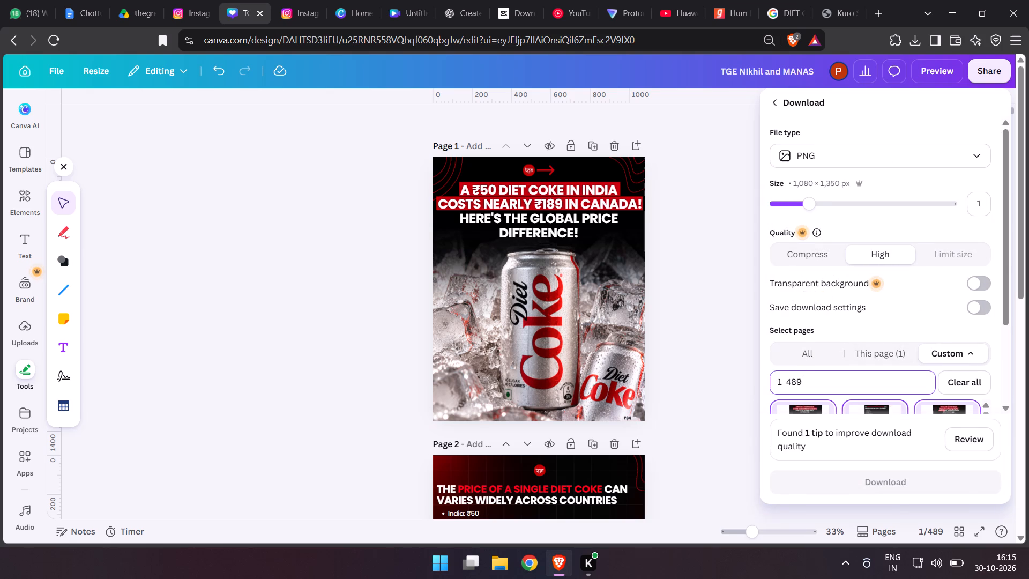
{"action": "key", "text": "BackSpace"}
{"action": "key", "text": "BackSpace"}
{"action": "key", "text": "BackSpace"}
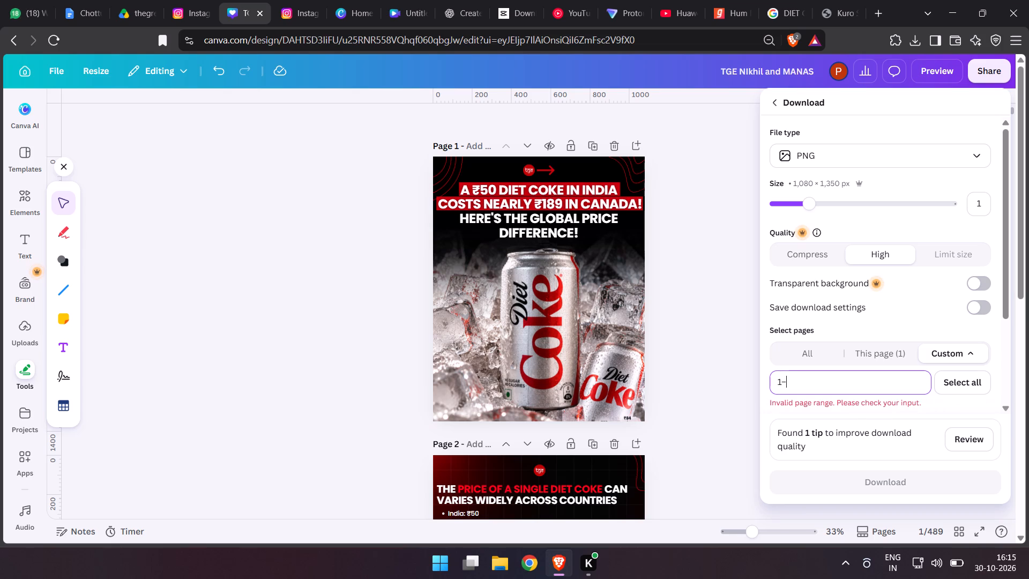
{"action": "key", "text": "2"}
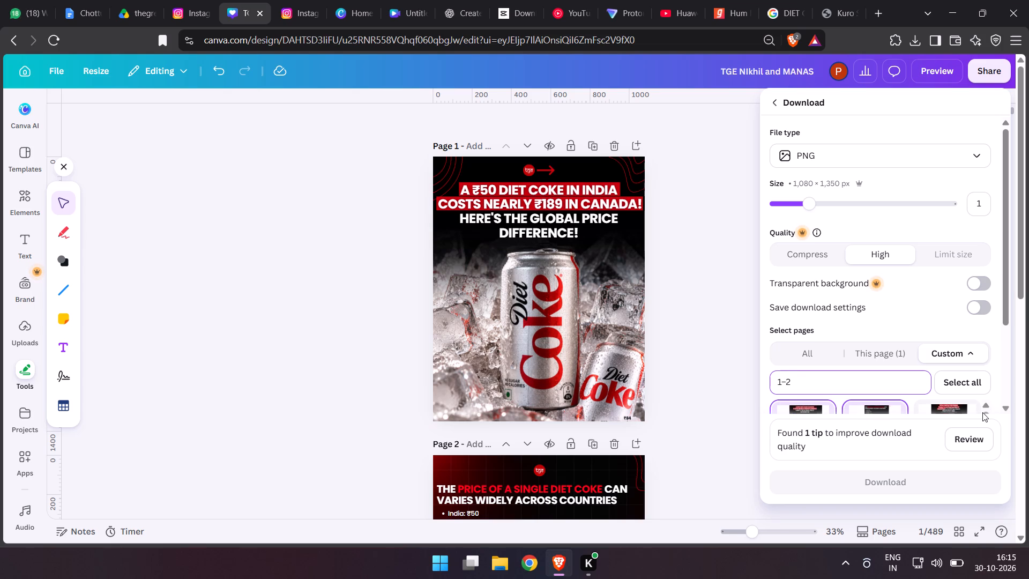
{"action": "left_click", "coordinate": [961, 357]}
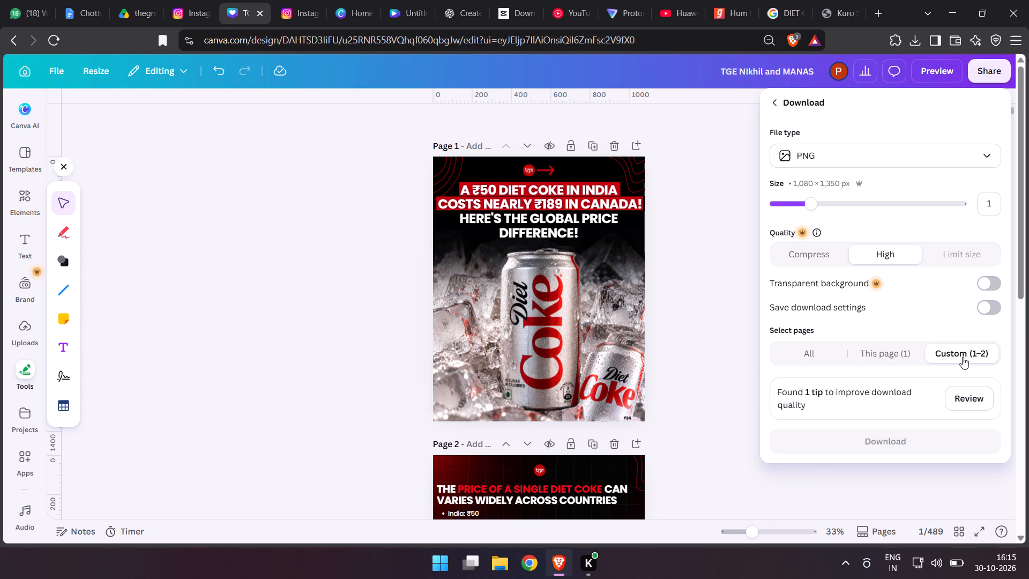
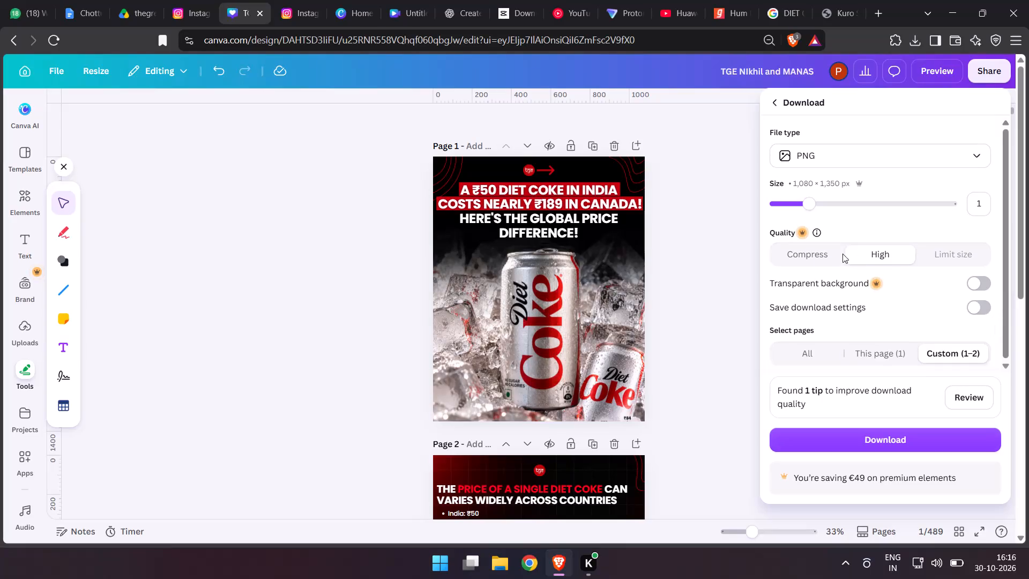
Raise the PNG export size to its maximum and download pages 1–2 of the design.
{"action": "left_click_drag", "start_coordinate": [809, 209], "coordinate": [929, 196]}
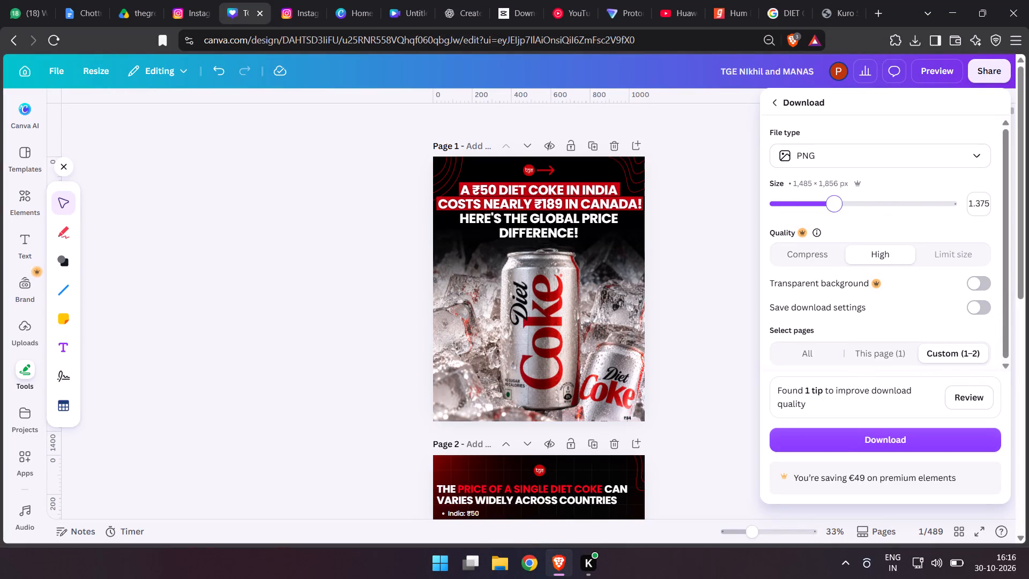
{"action": "left_click_drag", "start_coordinate": [929, 196], "coordinate": [987, 199]}
{"action": "left_click", "coordinate": [847, 435]}
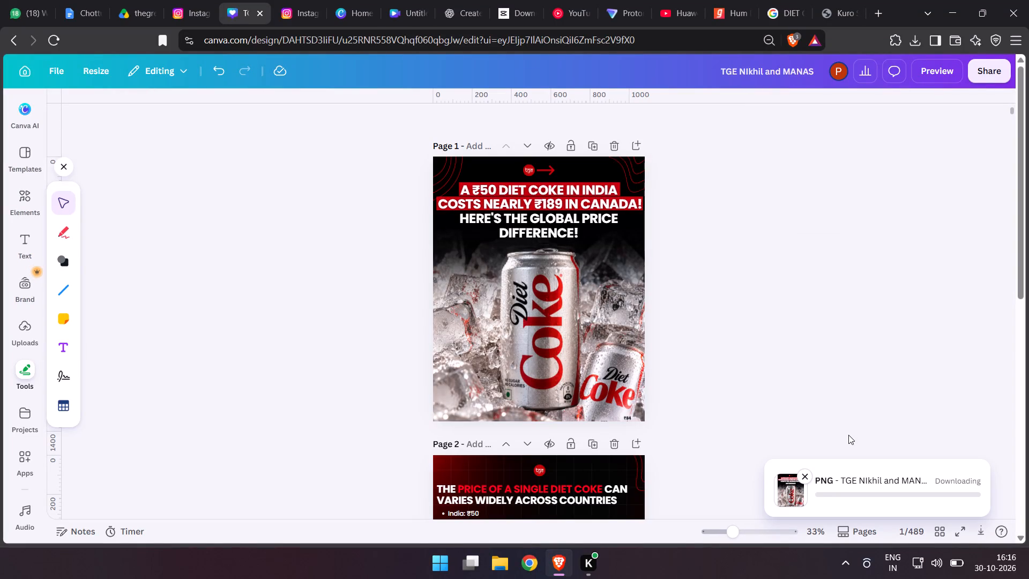
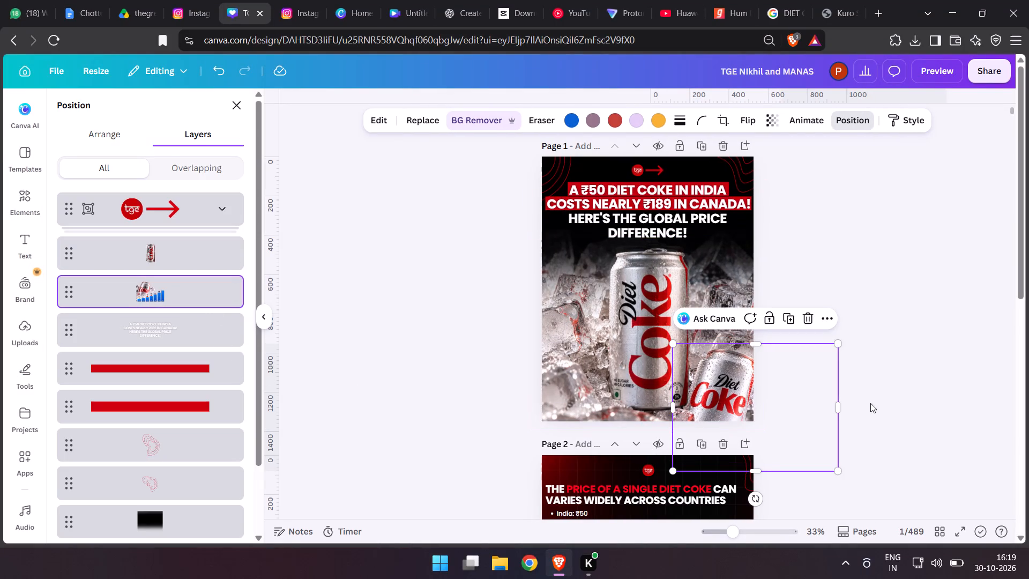
Nudge the small Diet Coke can image at page 1's lower-right corner slightly left and down.
{"action": "left_click", "coordinate": [874, 403]}
{"action": "left_click_drag", "start_coordinate": [631, 407], "coordinate": [625, 409]}
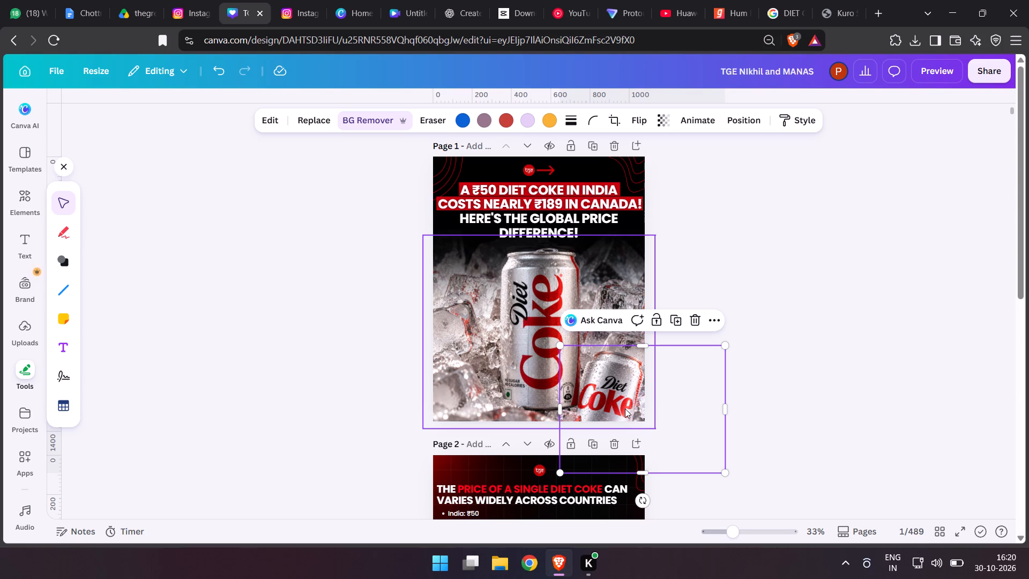
{"action": "left_click", "coordinate": [812, 400]}
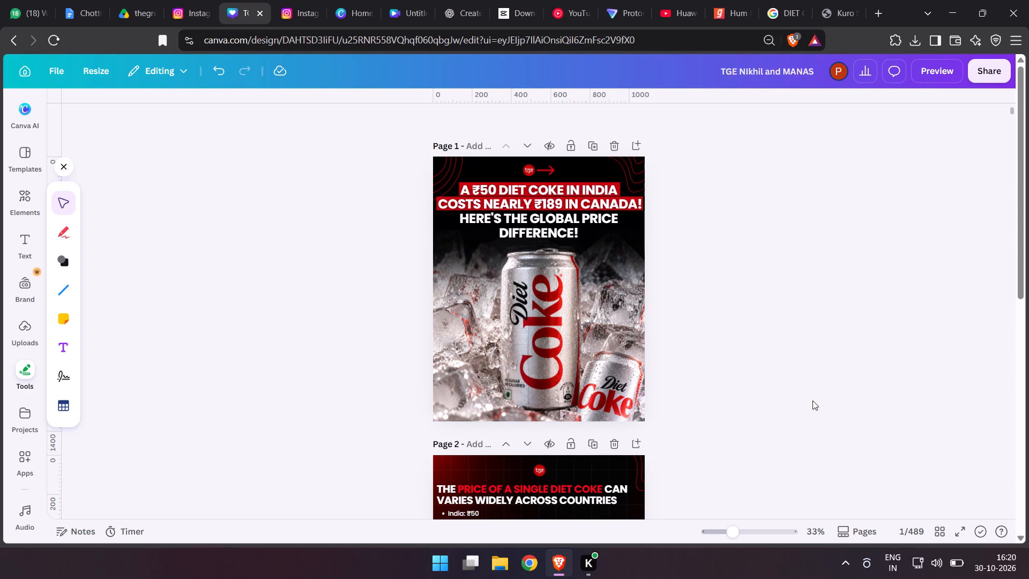
Select the large Diet Coke can photo with ice on page 1.
{"action": "left_click", "coordinate": [618, 391]}
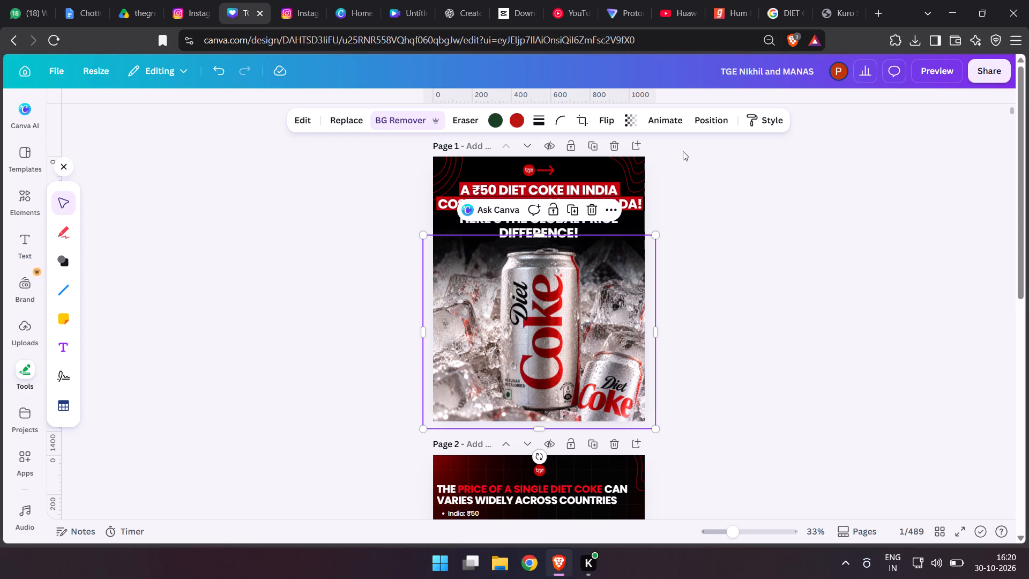
Delete the smaller, partly cropped Diet Coke can image from the lower-right corner of the page 1 design.
{"action": "left_click", "coordinate": [715, 116]}
{"action": "left_click", "coordinate": [185, 286]}
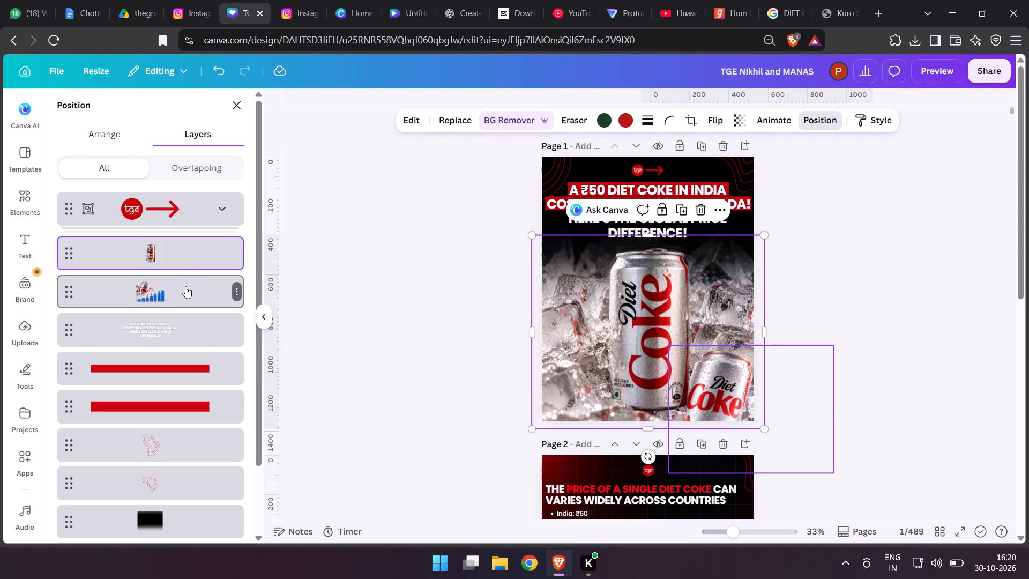
{"action": "key", "text": "Delete"}
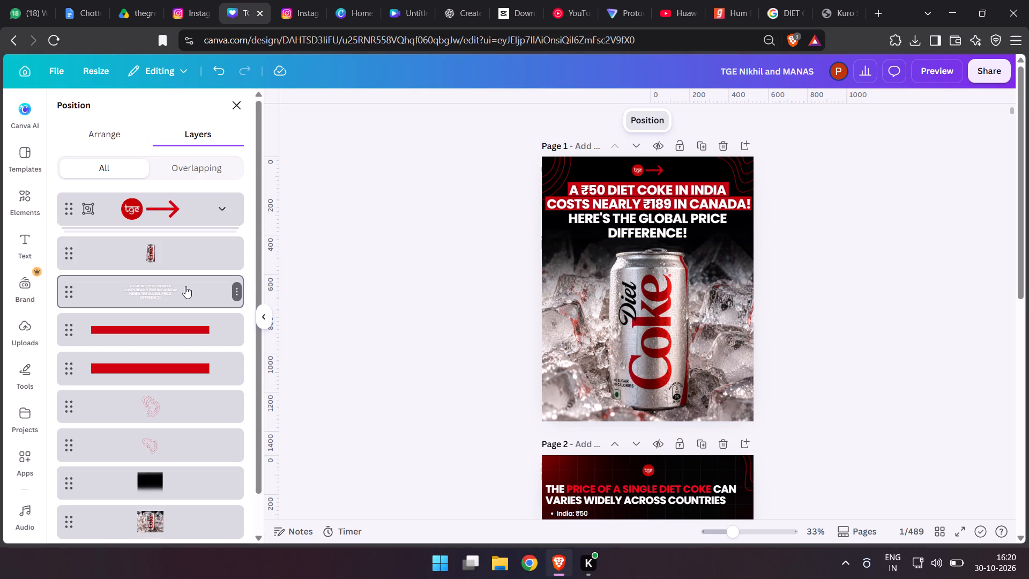
{"action": "left_click", "coordinate": [936, 271]}
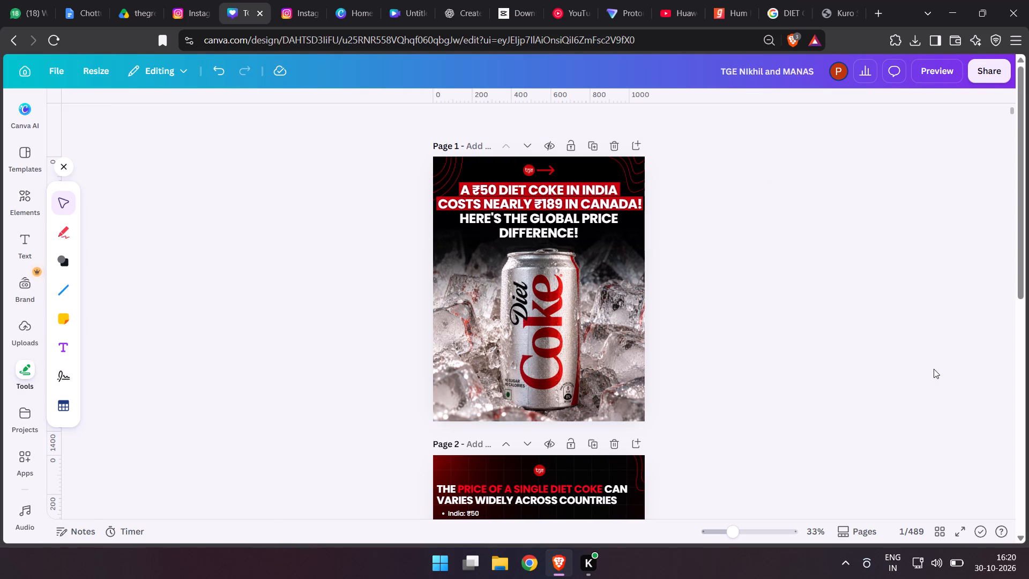
Limit the PNG export's custom page selection to page 1 and download it.
{"action": "left_click", "coordinate": [992, 68]}
{"action": "left_click", "coordinate": [807, 349]}
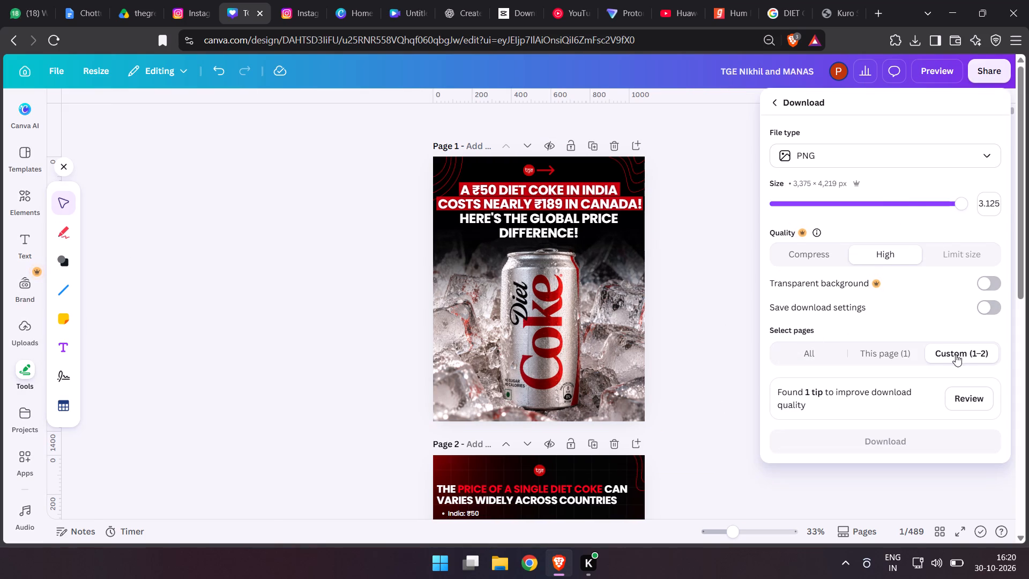
{"action": "left_click", "coordinate": [958, 348]}
{"action": "left_click", "coordinate": [854, 375]}
{"action": "key", "text": "BackSpace"}
{"action": "key", "text": "BackSpace"}
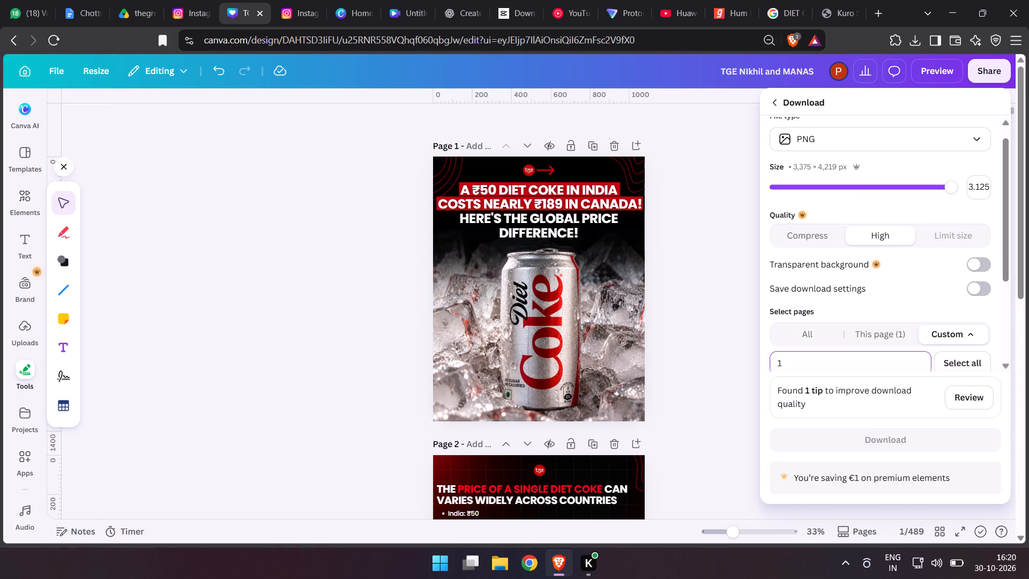
{"action": "left_click", "coordinate": [817, 425]}
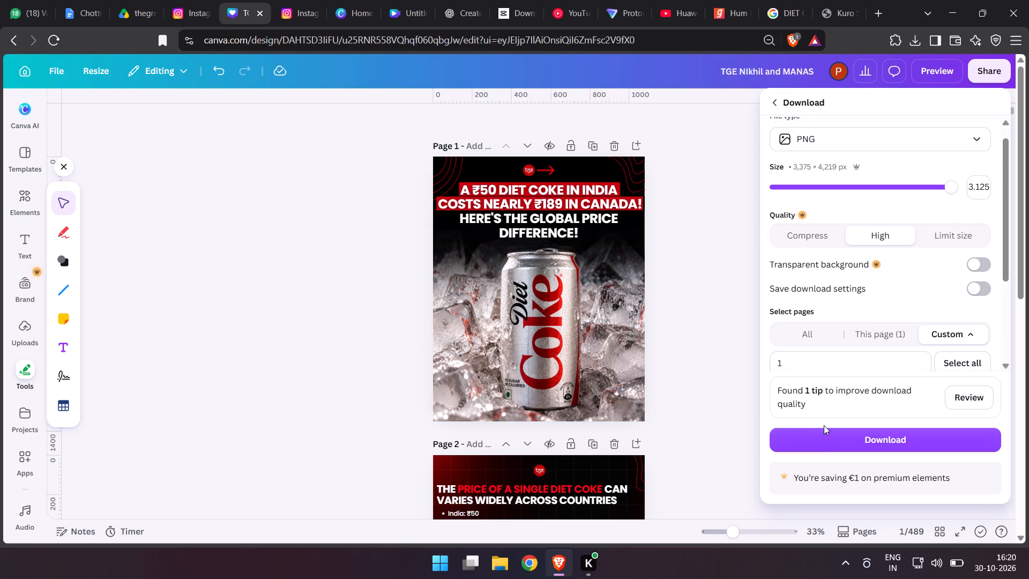
{"action": "left_click", "coordinate": [823, 432]}
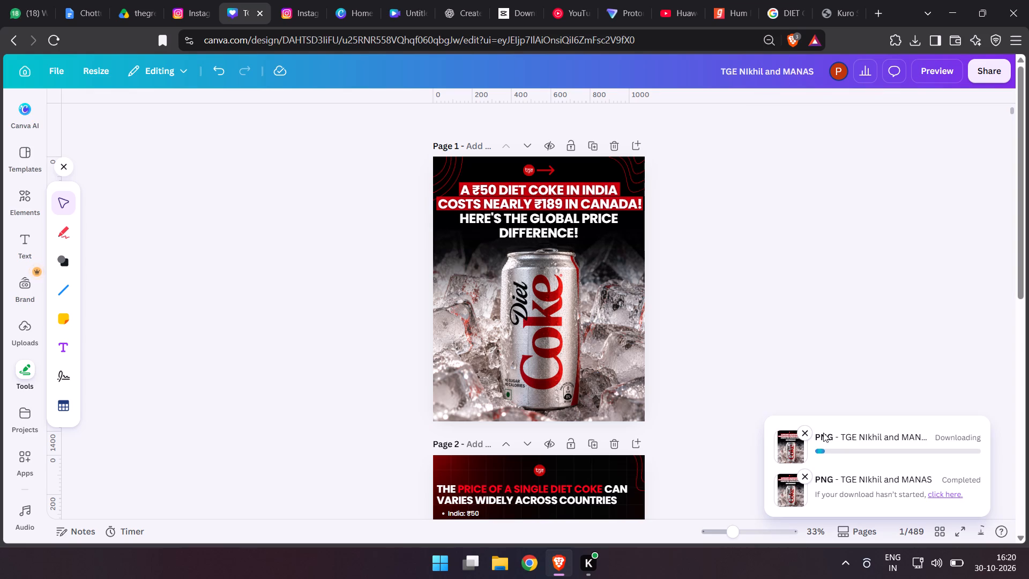
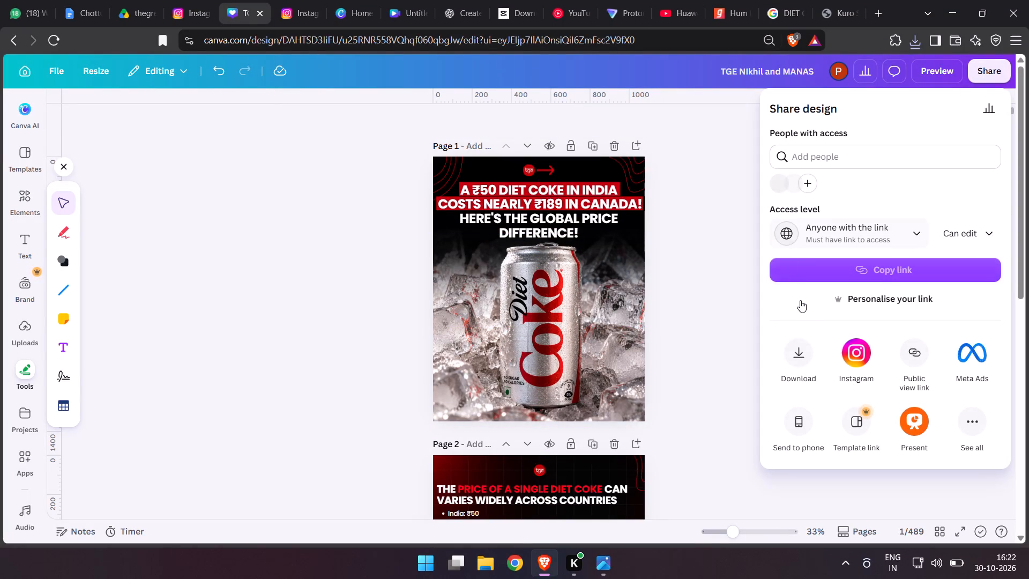
Download page 1 as a PNG at 3.125 size and save the file in Documents as LAG.
{"action": "left_click", "coordinate": [798, 347]}
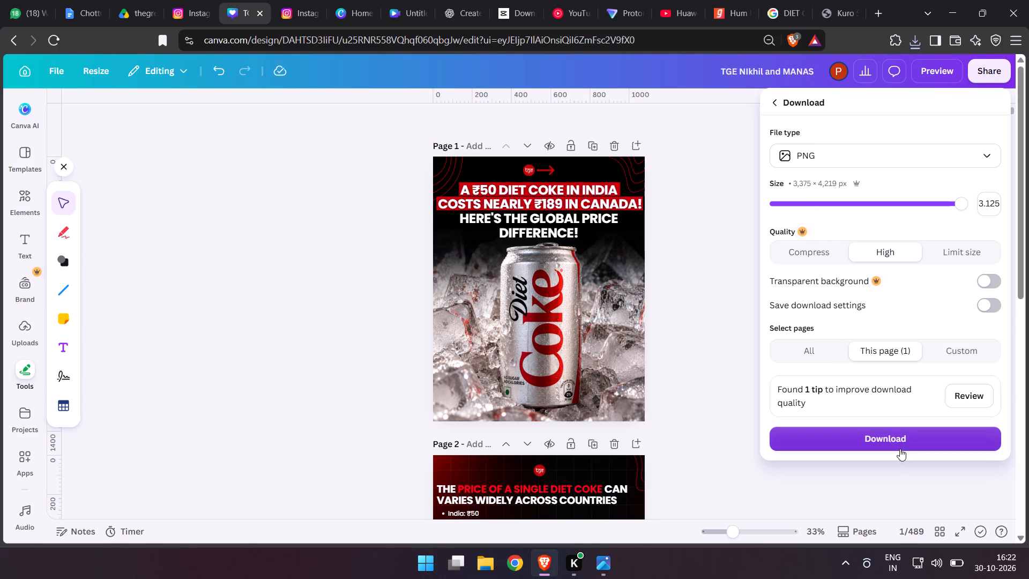
{"action": "left_click", "coordinate": [899, 445]}
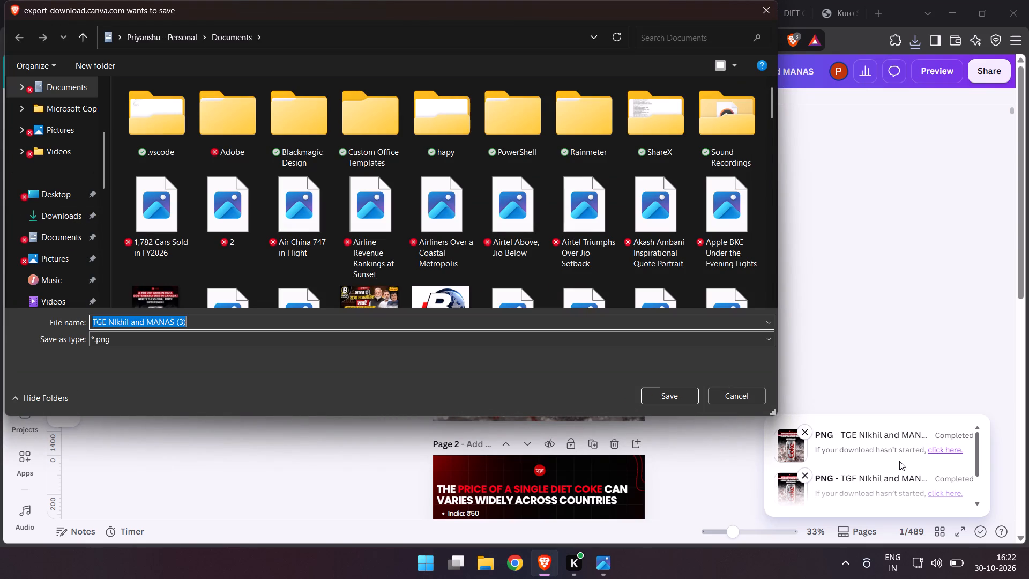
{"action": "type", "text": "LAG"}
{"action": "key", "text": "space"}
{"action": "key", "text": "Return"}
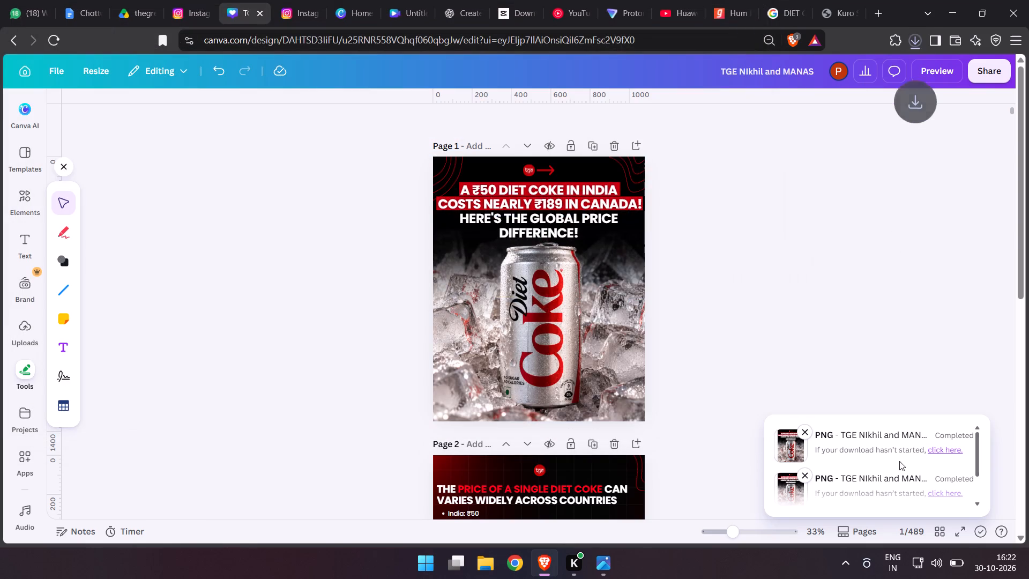